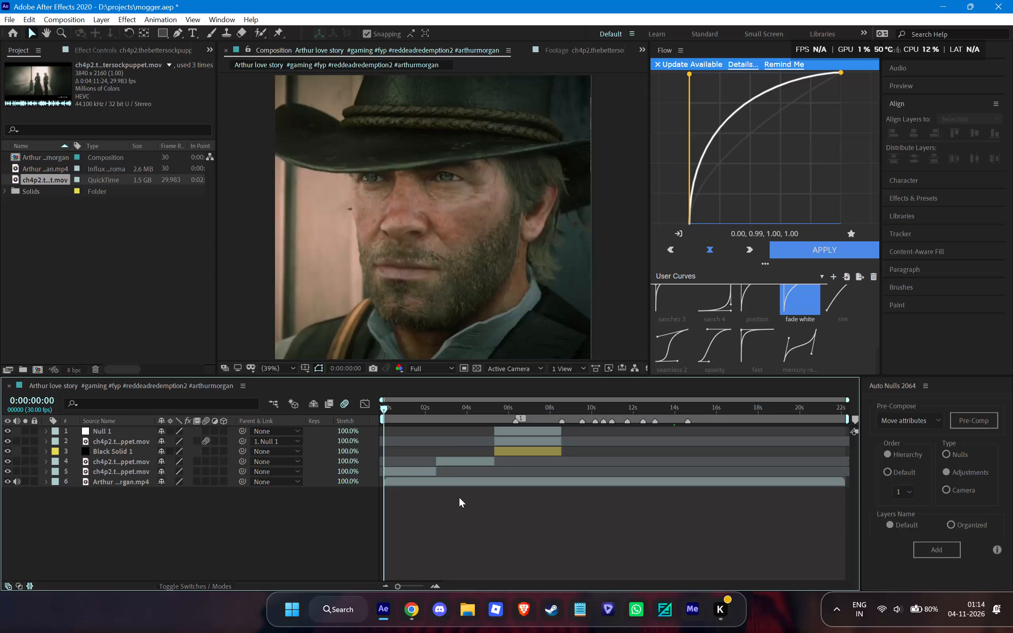
# Set the preview resolution to Quarter and play the composition from the start.
pyautogui.press('space')
pyautogui.moveTo(436, 414); pyautogui.dragTo(298, 428)
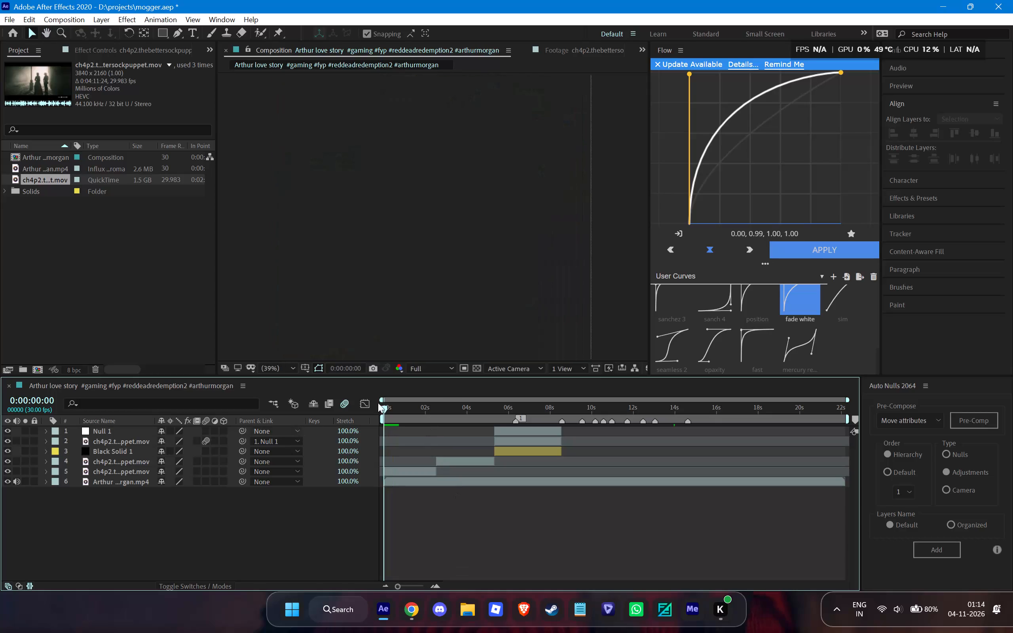
pyautogui.click(417, 366)
pyautogui.click(425, 435)
pyautogui.click(425, 487)
pyautogui.press('space')
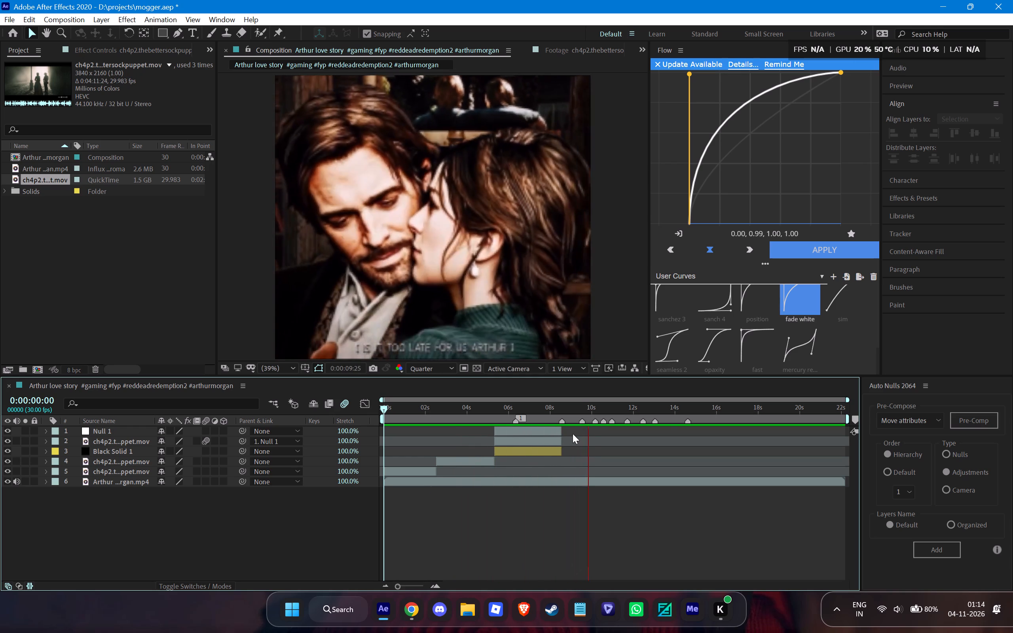
# Import the heart-named couple collage JPG from Downloads and place it as the top layer starting at 0:00:08:17.
pyautogui.keyDown('alt'); pyautogui.scroll(3, 570, 427); pyautogui.keyUp('alt')
pyautogui.moveTo(570, 410); pyautogui.dragTo(507, 413)
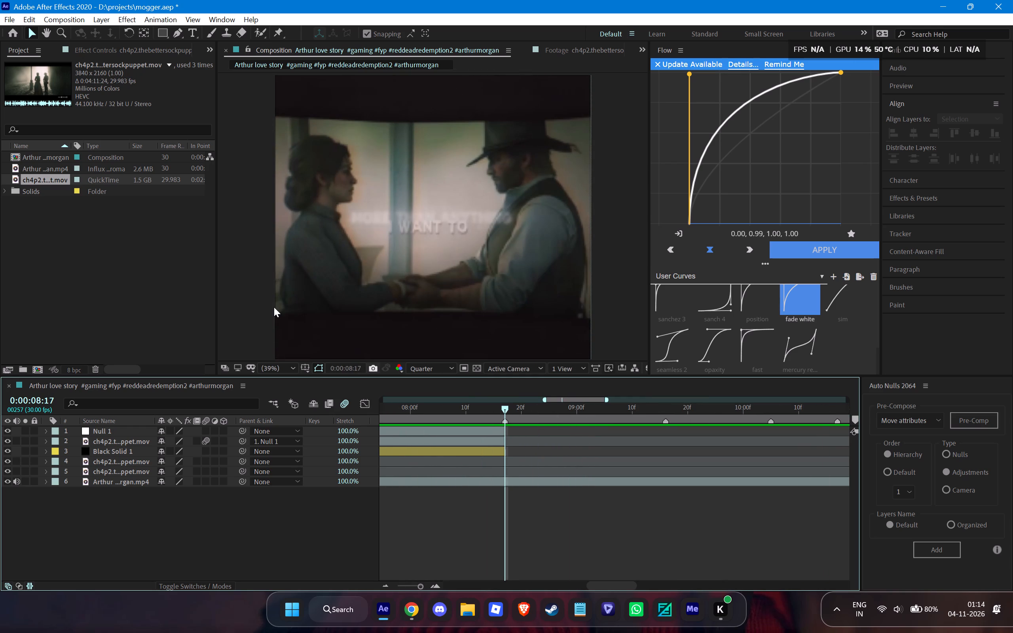
pyautogui.doubleClick(109, 271)
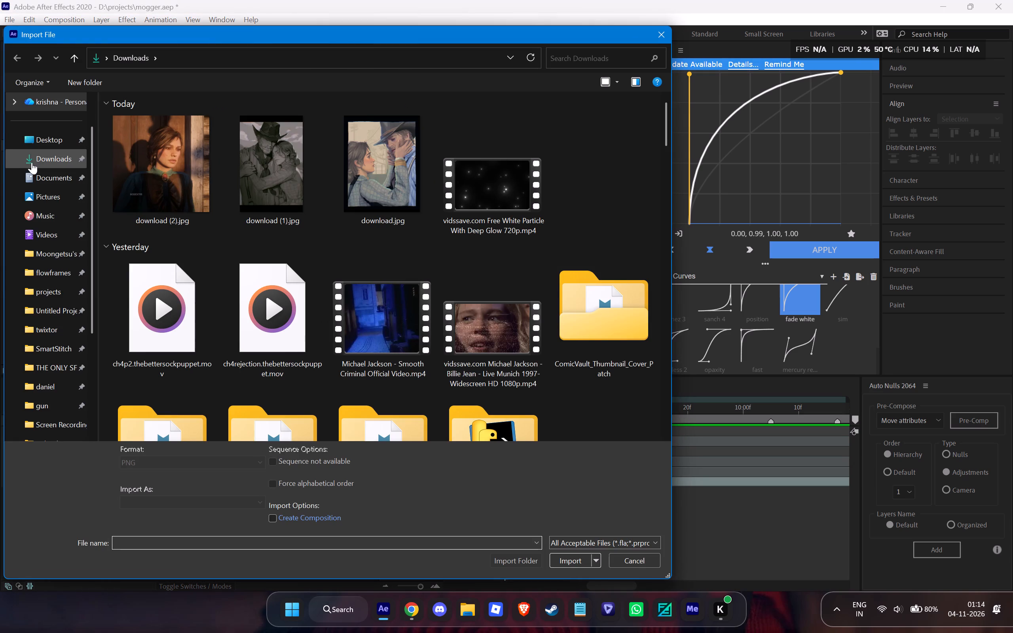
pyautogui.scroll(-1, 536, 383)
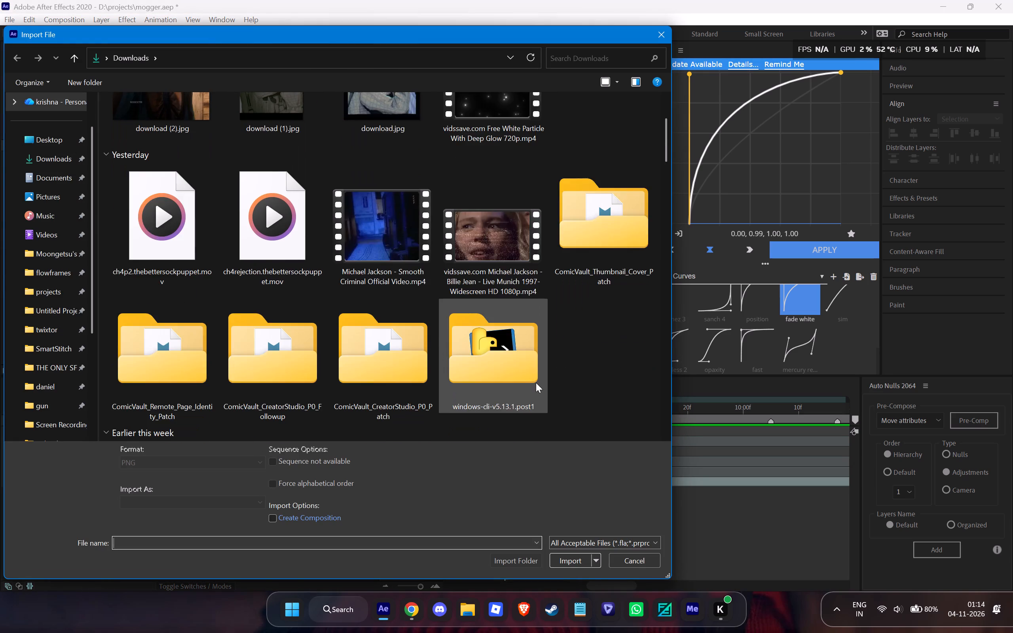
pyautogui.scroll(-4, 536, 383)
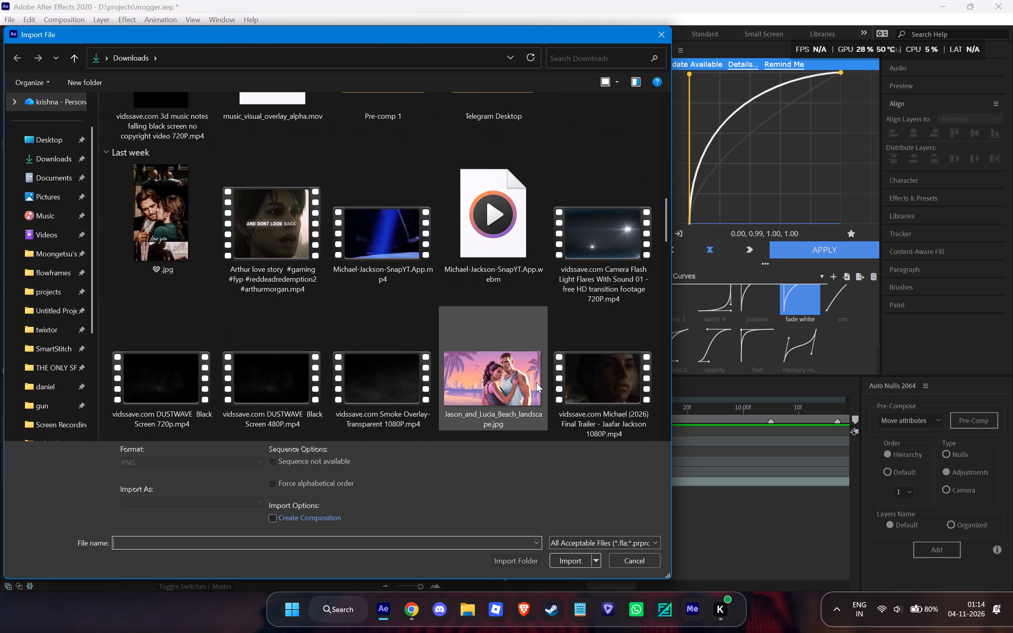
pyautogui.doubleClick(159, 210)
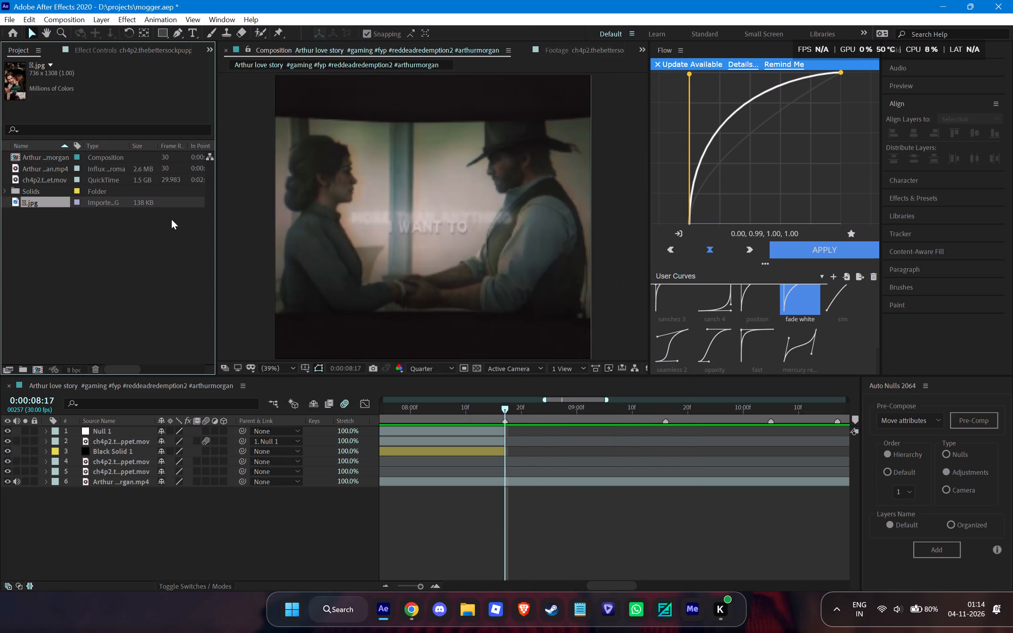
pyautogui.moveTo(42, 203); pyautogui.dragTo(518, 429)
pyautogui.moveTo(559, 429); pyautogui.dragTo(548, 429)
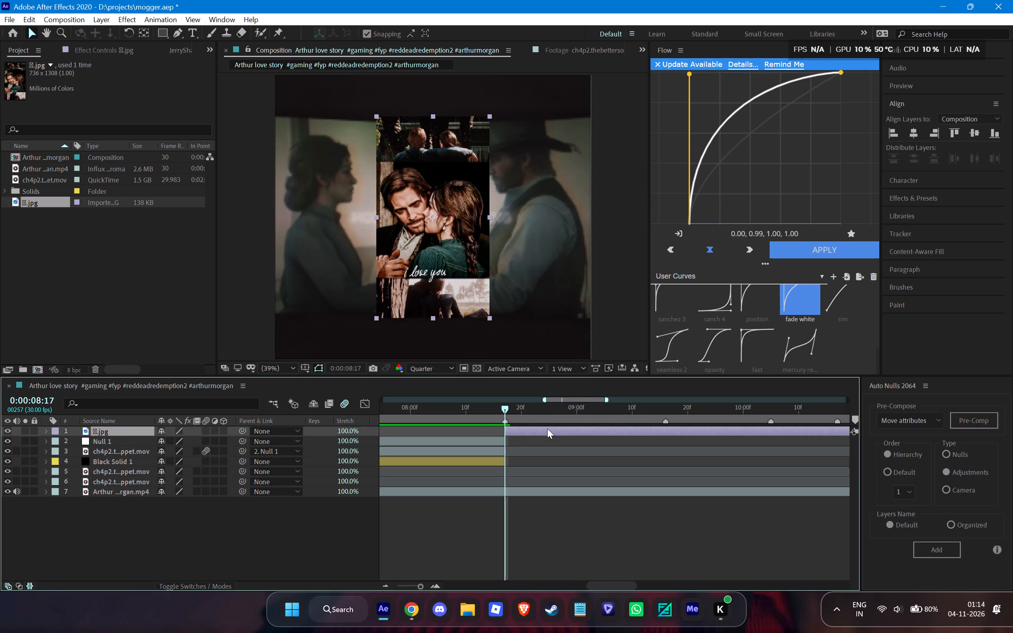
# Fit the collage image to the composition height and enlarge its scale to about 282.9%.
pyautogui.hotkey('ctrl', 'alt', 'shift', 'g')
pyautogui.press('s')
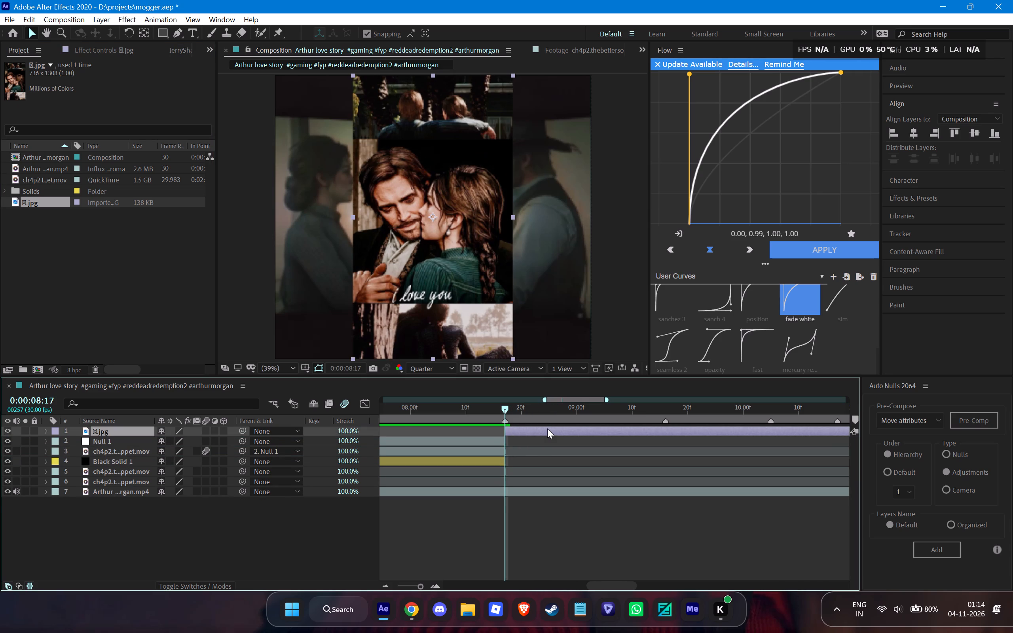
pyautogui.moveTo(194, 439); pyautogui.dragTo(273, 448)
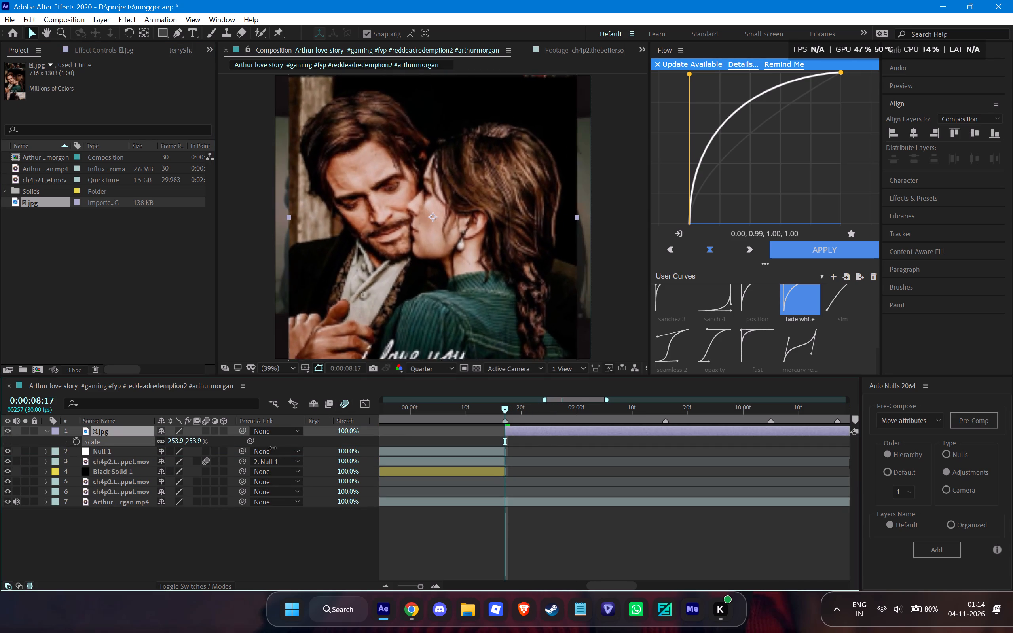
pyautogui.moveTo(273, 448); pyautogui.dragTo(287, 448)
# Move the collage image down so its upper photo sits mid-frame, and reduce its scale to 274.9%.
pyautogui.moveTo(372, 180); pyautogui.dragTo(373, 319)
pyautogui.moveTo(438, 186); pyautogui.dragTo(436, 200)
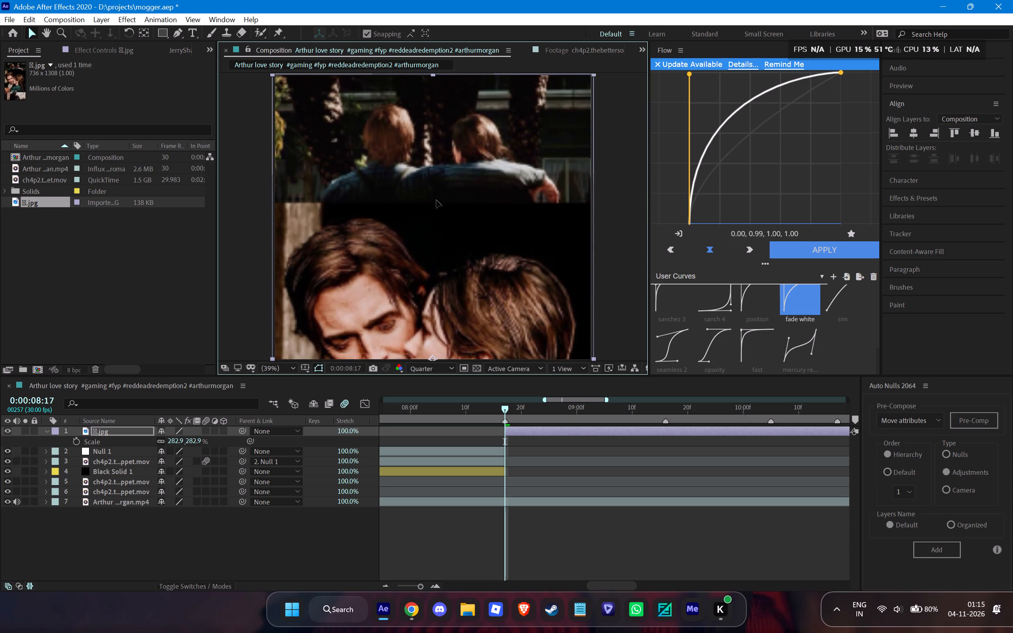
pyautogui.moveTo(436, 200); pyautogui.dragTo(432, 256)
pyautogui.scroll(1, 491, 311)
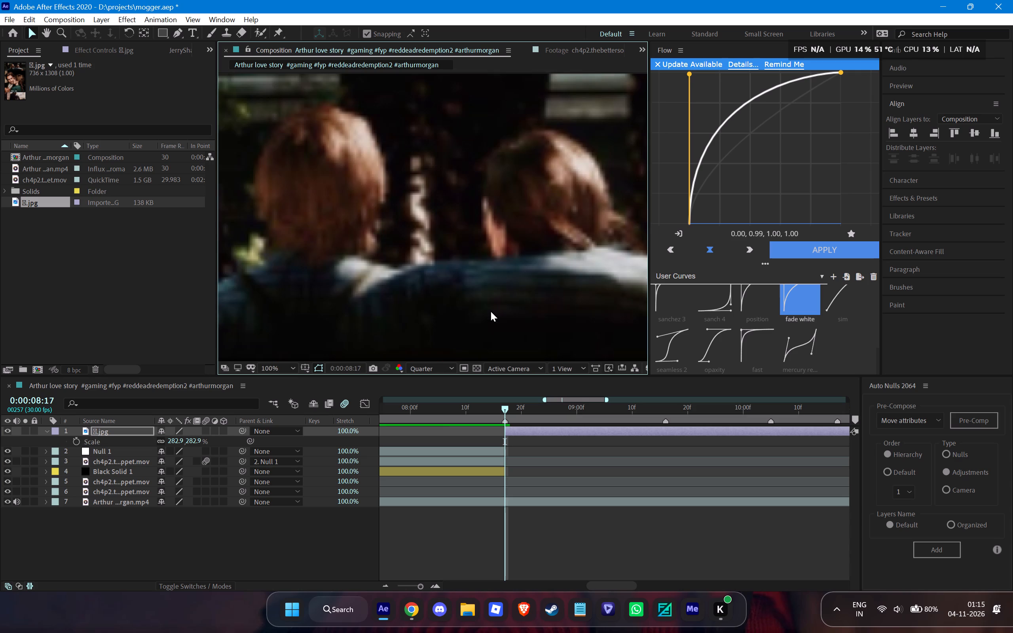
pyautogui.scroll(-1, 491, 311)
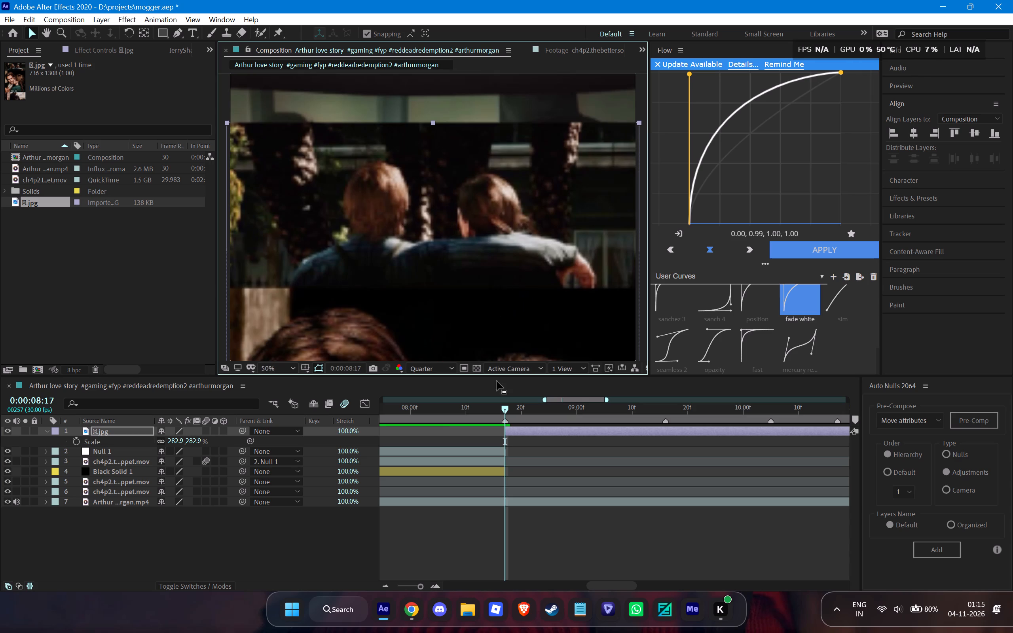
pyautogui.press('s')
pyautogui.press('s')
pyautogui.moveTo(200, 441); pyautogui.dragTo(195, 441)
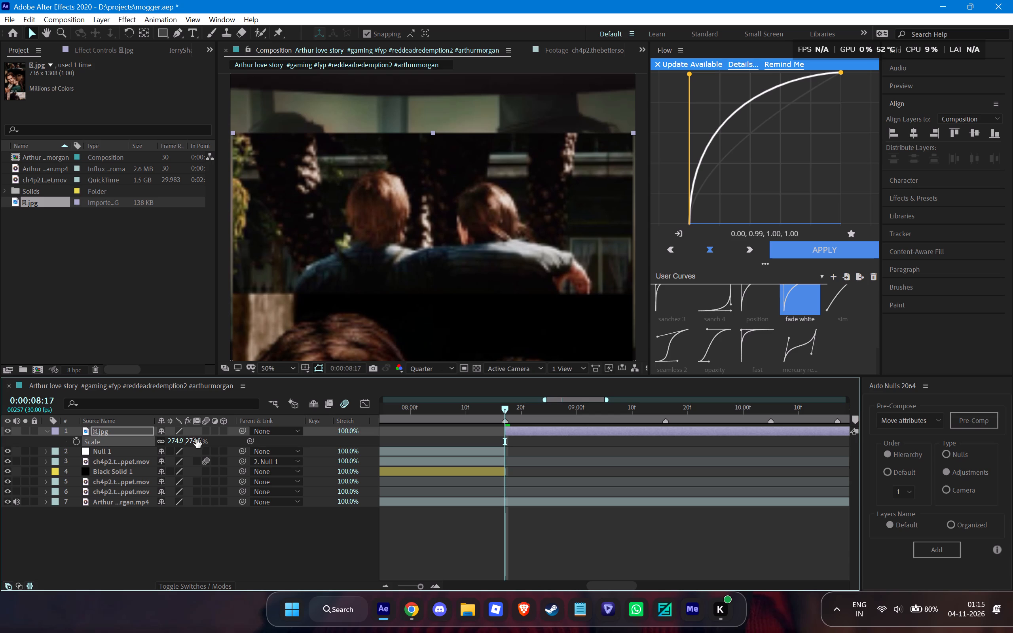
# Set the preview resolution to Full.
pyautogui.click(431, 368)
pyautogui.click(426, 397)
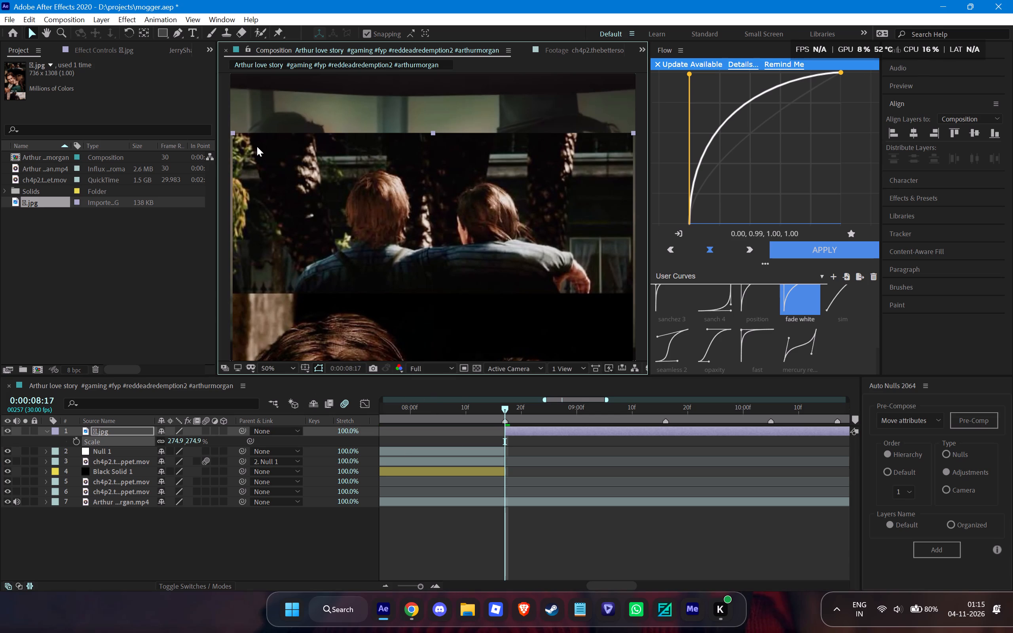
# Draw a rectangular mask on the image layer around the upper photo of the couple seen from behind.
pyautogui.click(161, 30)
pyautogui.moveTo(233, 133); pyautogui.dragTo(242, 141)
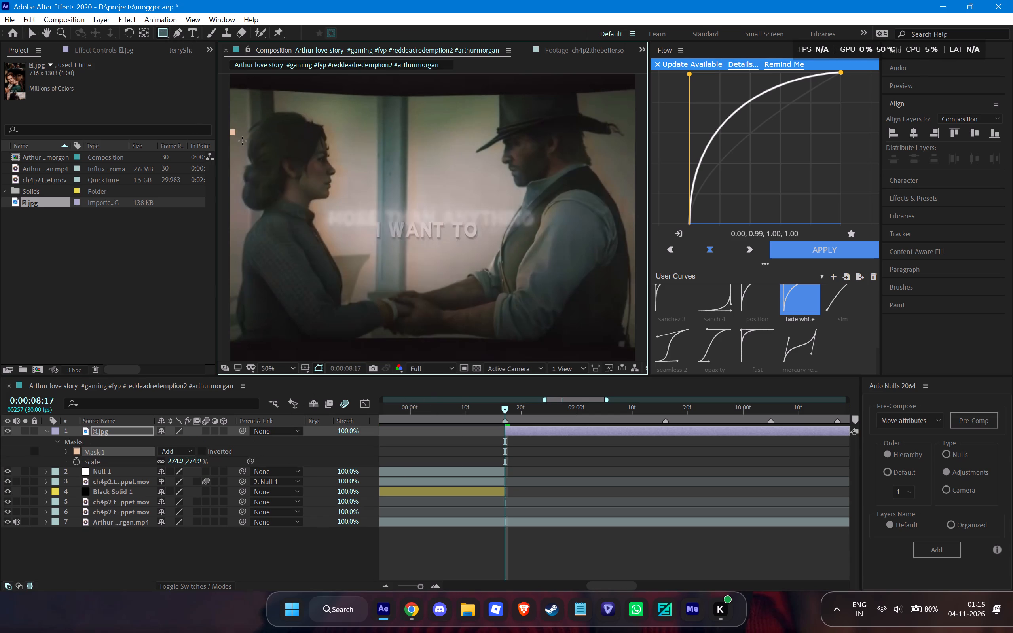
pyautogui.moveTo(242, 141); pyautogui.dragTo(593, 320)
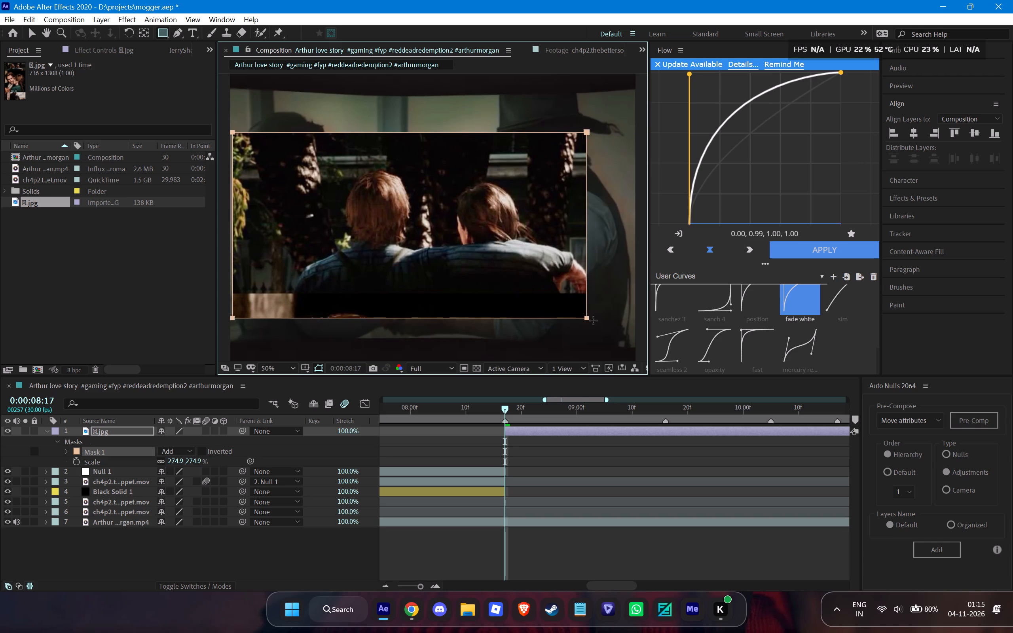
pyautogui.moveTo(593, 320); pyautogui.dragTo(635, 302)
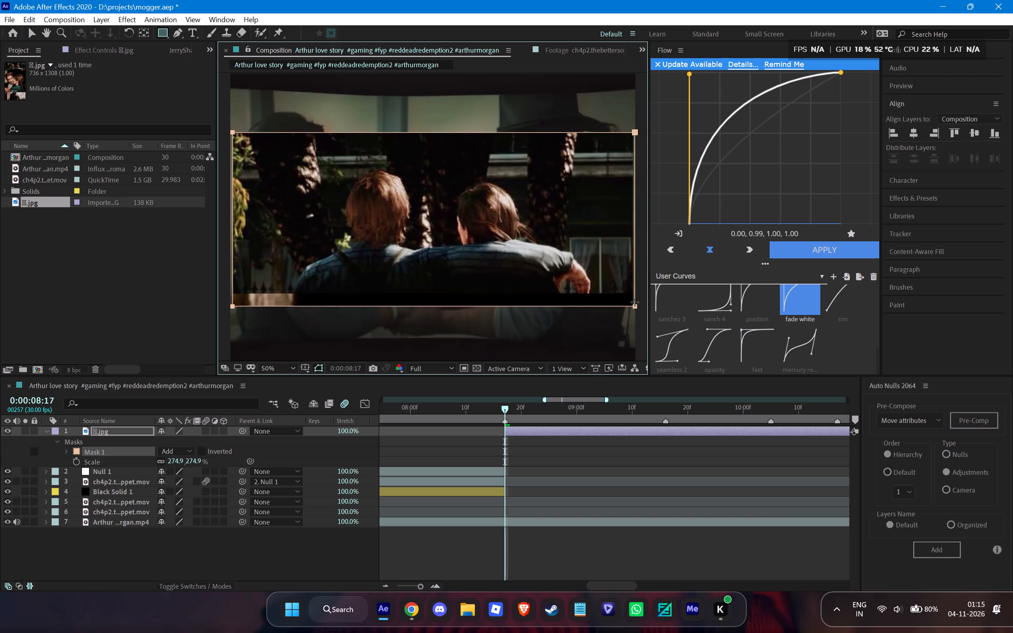
pyautogui.moveTo(635, 302); pyautogui.dragTo(632, 295)
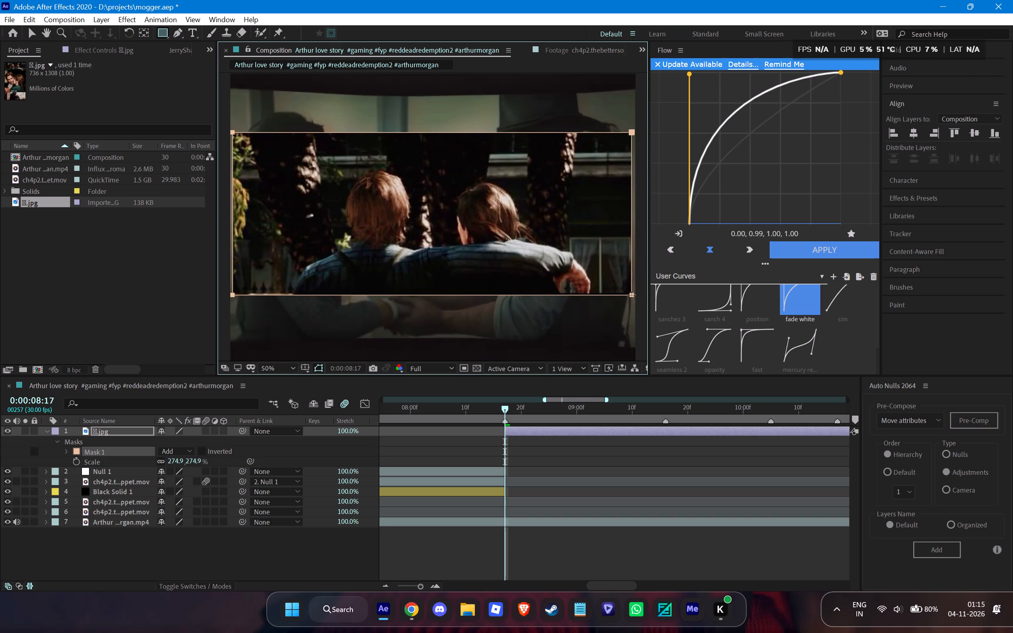
pyautogui.moveTo(632, 295); pyautogui.dragTo(634, 295)
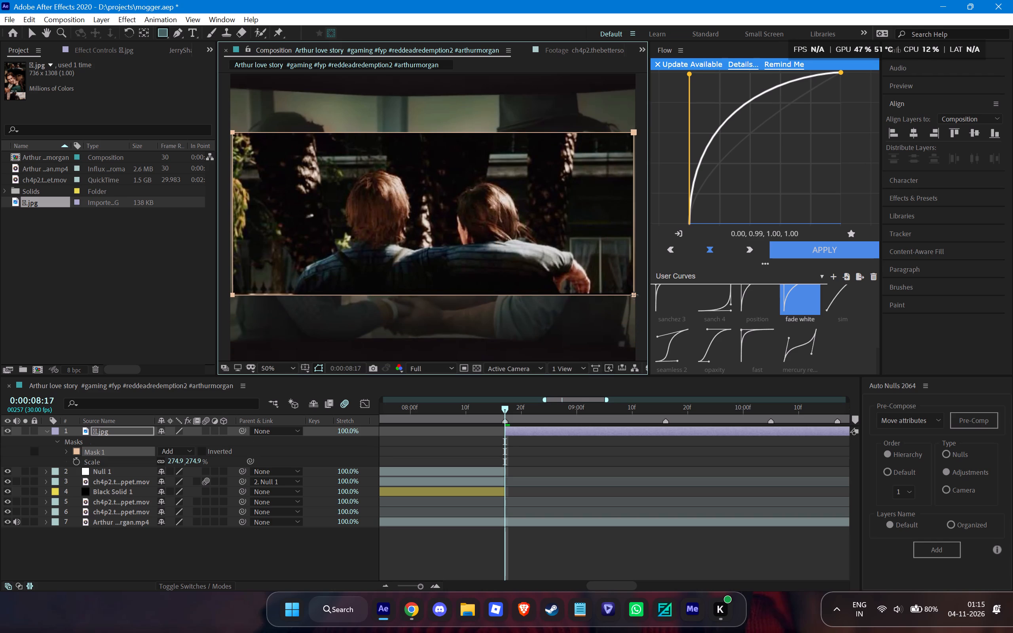
pyautogui.moveTo(634, 295); pyautogui.dragTo(634, 295)
# Split the image layer at the 0:00:10:05 marker and delete the part after it.
pyautogui.click(525, 431)
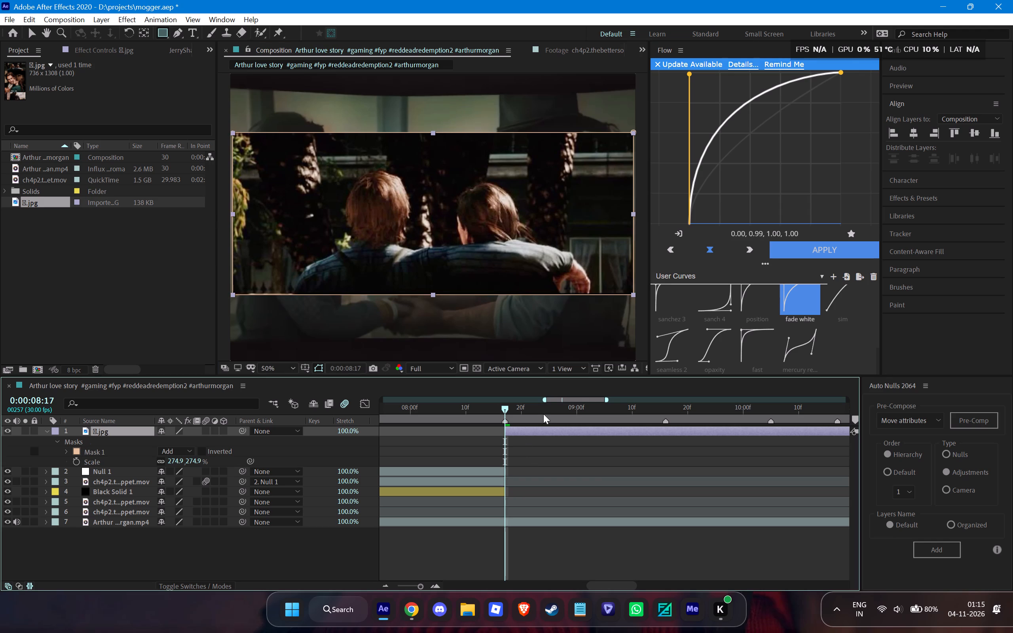
pyautogui.moveTo(543, 413); pyautogui.dragTo(666, 437)
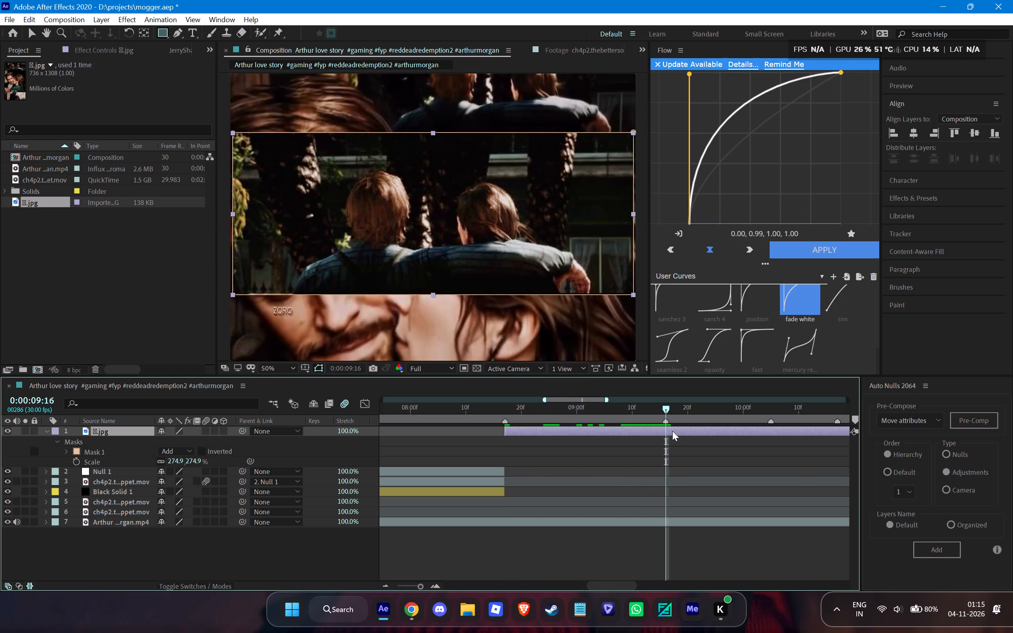
pyautogui.moveTo(695, 410); pyautogui.dragTo(795, 429)
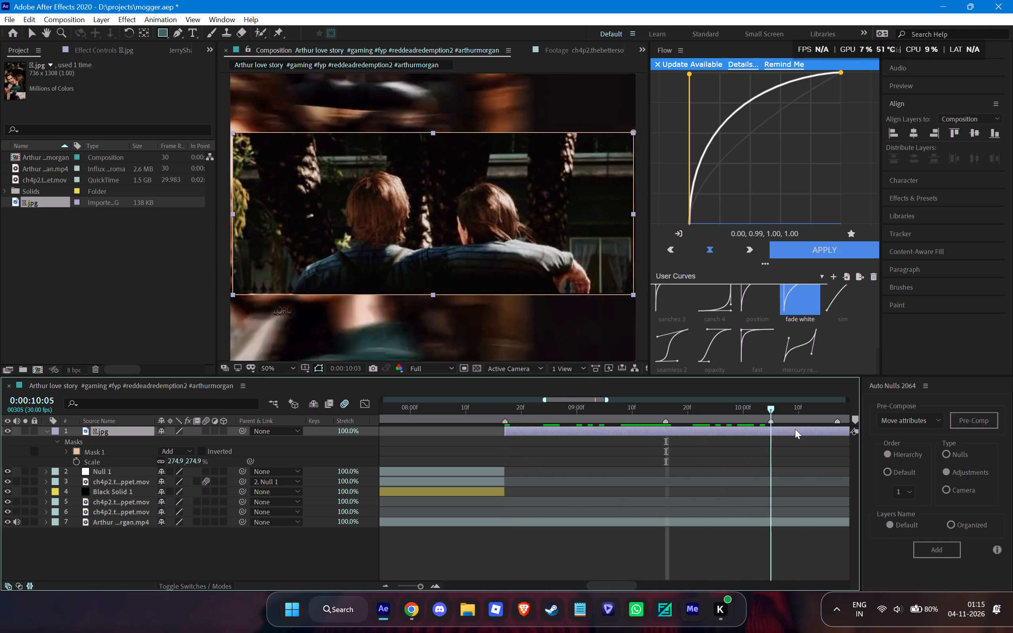
pyautogui.moveTo(795, 429); pyautogui.dragTo(766, 432)
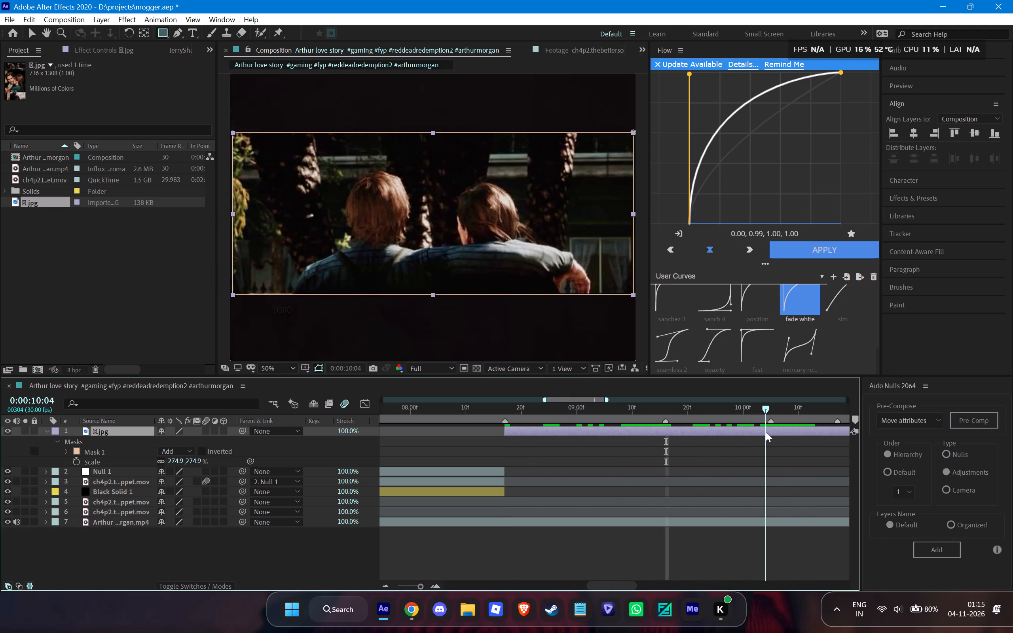
pyautogui.moveTo(766, 432); pyautogui.dragTo(768, 432)
pyautogui.click(781, 432)
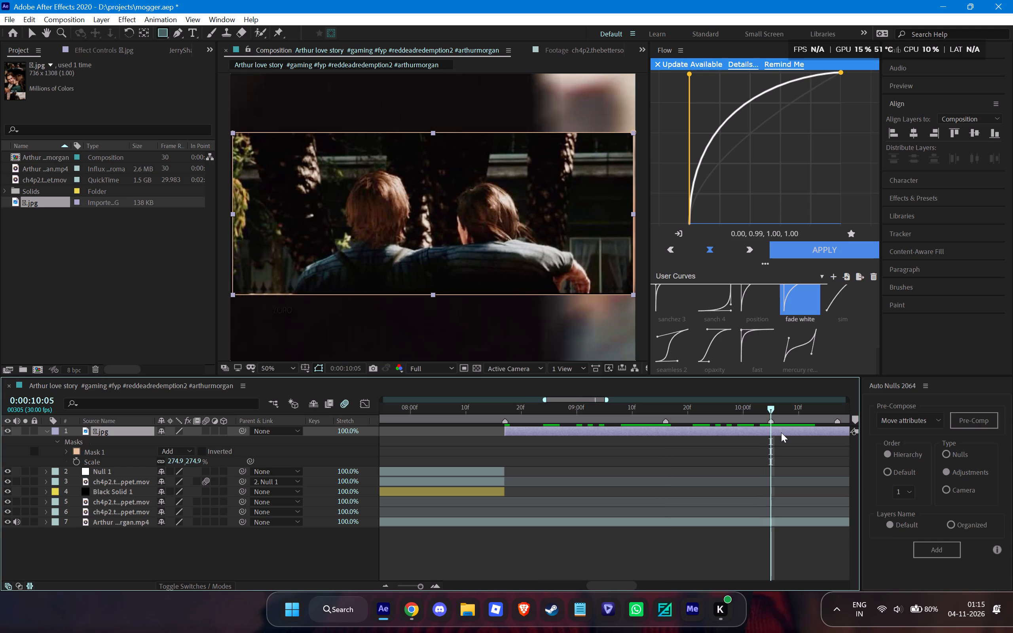
pyautogui.hotkey('ctrl', 'shift', 'd')
pyautogui.press('BackSpace')
# Pre-compose the image layer, moving all attributes into the new composition and adjusting its duration to the layer's time span.
pyautogui.moveTo(656, 413); pyautogui.dragTo(637, 413)
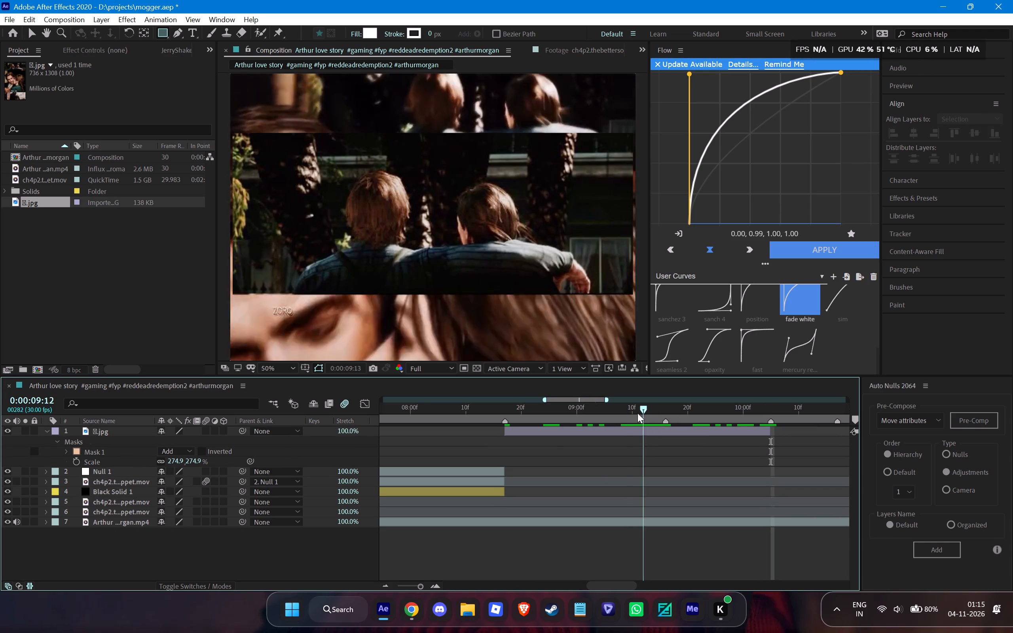
pyautogui.moveTo(637, 413); pyautogui.dragTo(635, 426)
pyautogui.click(652, 429)
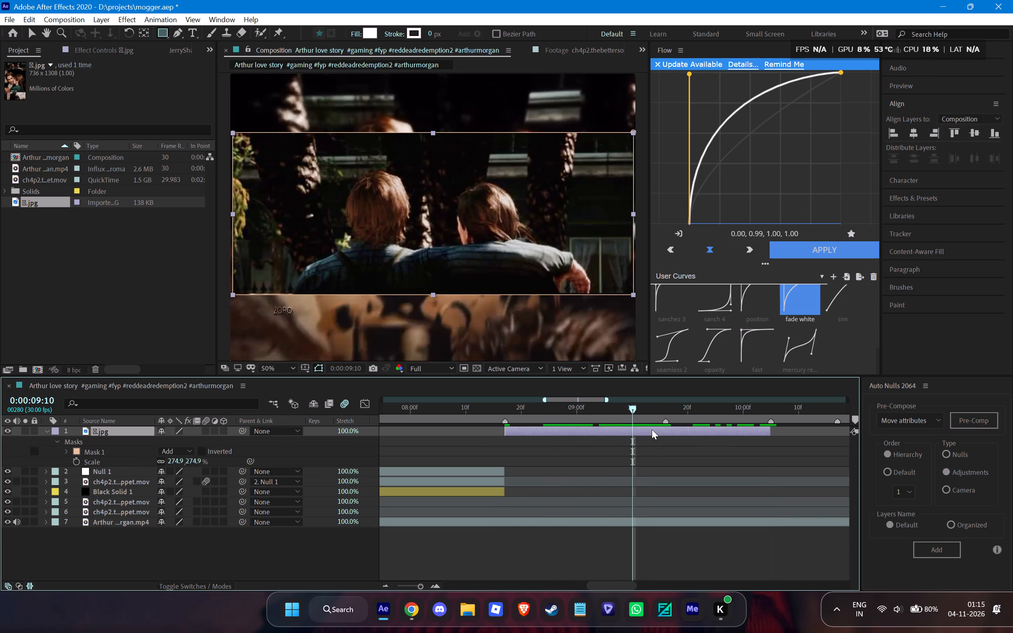
pyautogui.hotkey('ctrl', 'shift', 'c')
pyautogui.click(443, 300)
pyautogui.click(440, 313)
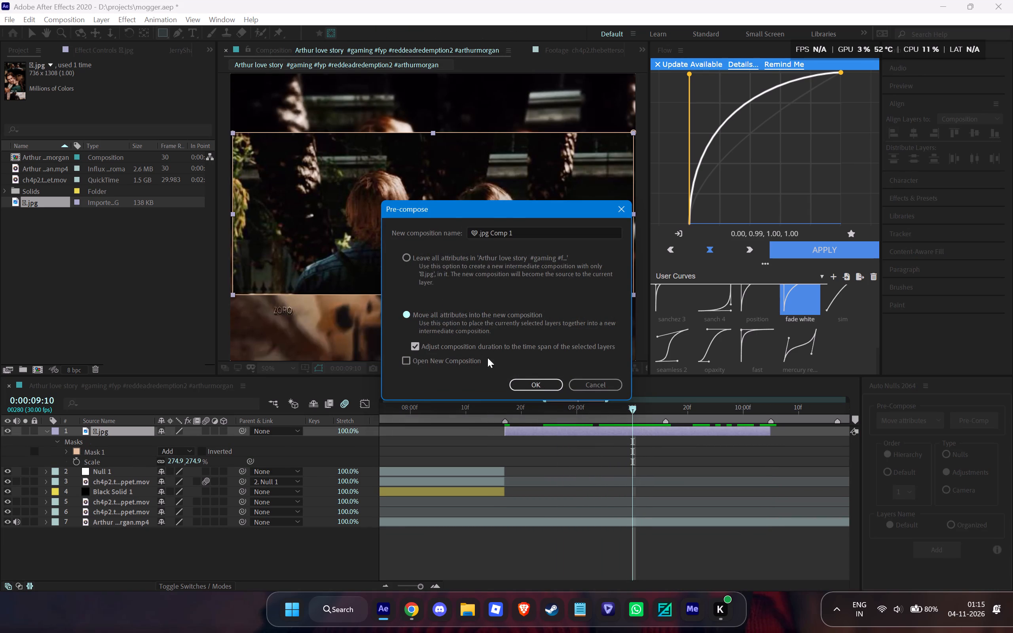
pyautogui.click(534, 381)
# Open the image's pre-composition from the top layer and activate the Selection tool.
pyautogui.moveTo(637, 418); pyautogui.dragTo(593, 418)
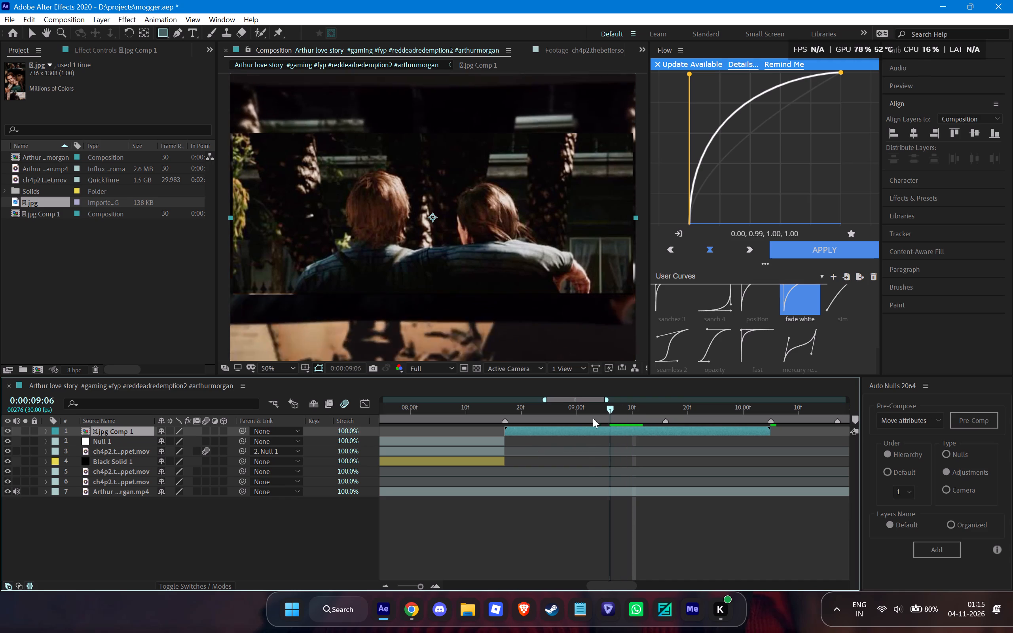
pyautogui.moveTo(593, 418); pyautogui.dragTo(653, 434)
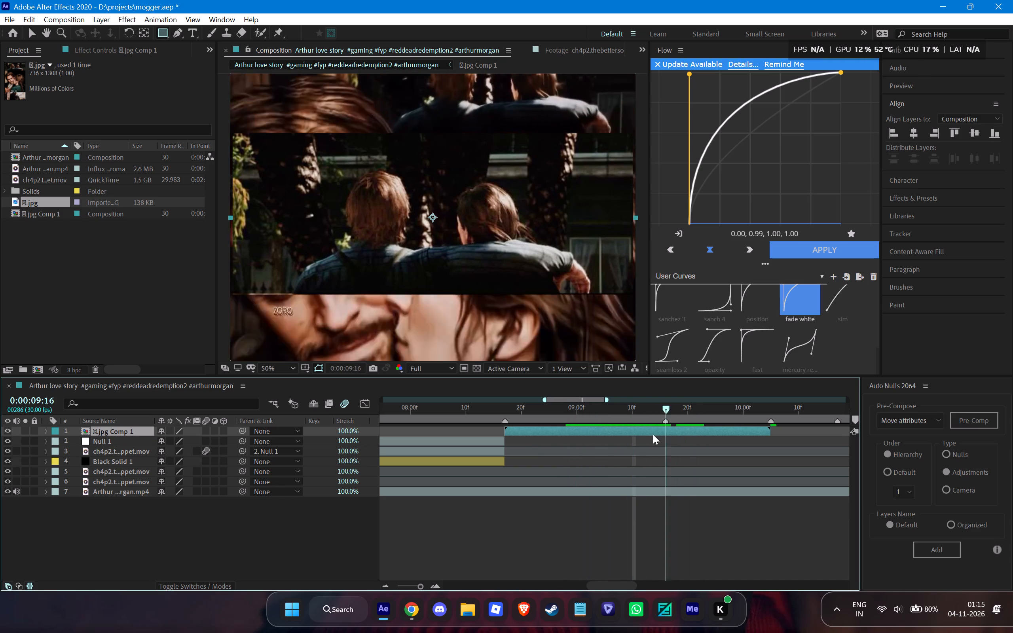
pyautogui.moveTo(653, 434); pyautogui.dragTo(651, 434)
pyautogui.doubleClick(649, 432)
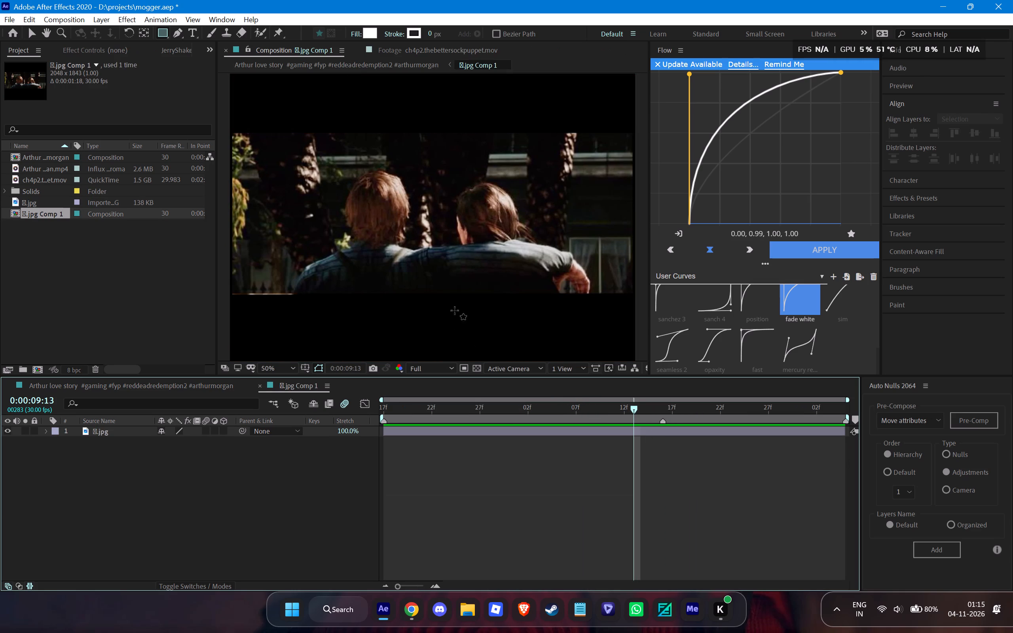
pyautogui.press('v')
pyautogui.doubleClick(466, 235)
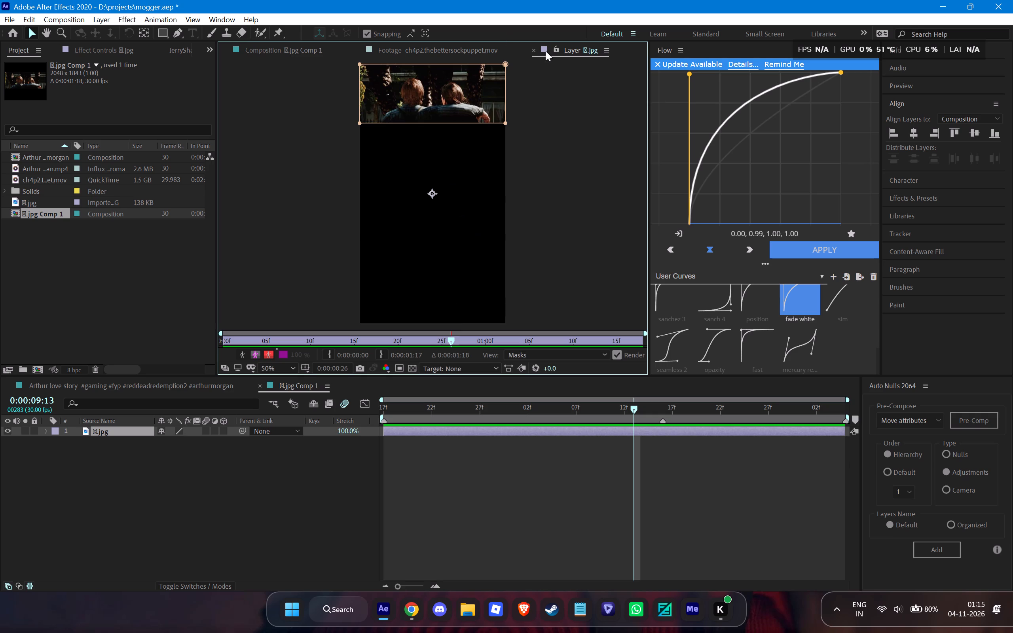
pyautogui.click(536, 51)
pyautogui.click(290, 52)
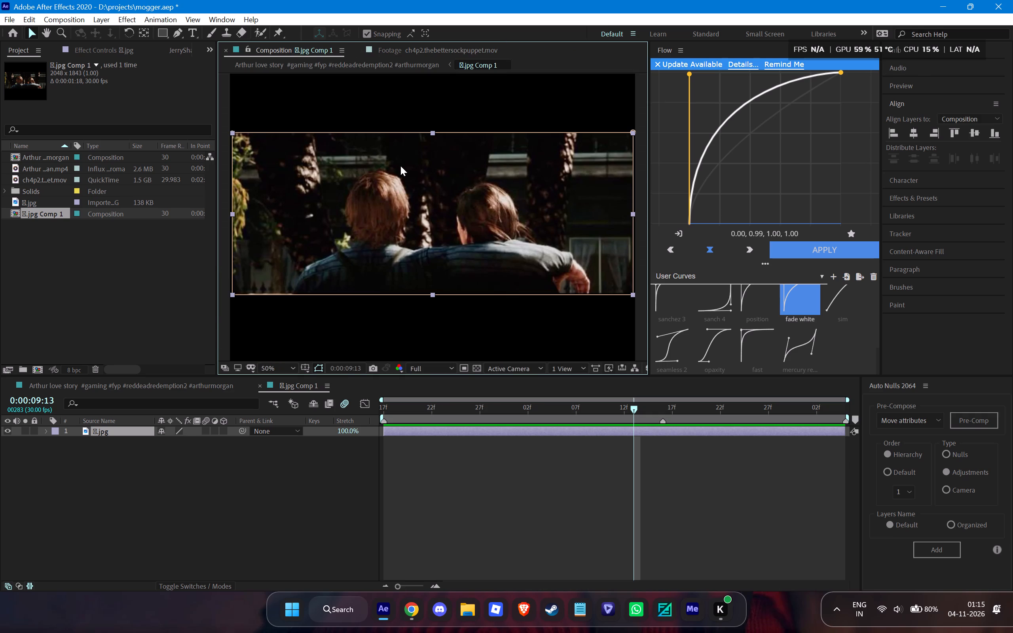
# Raise the bottom edge of the image's mask slightly to the photo's lower border.
pyautogui.click(432, 294)
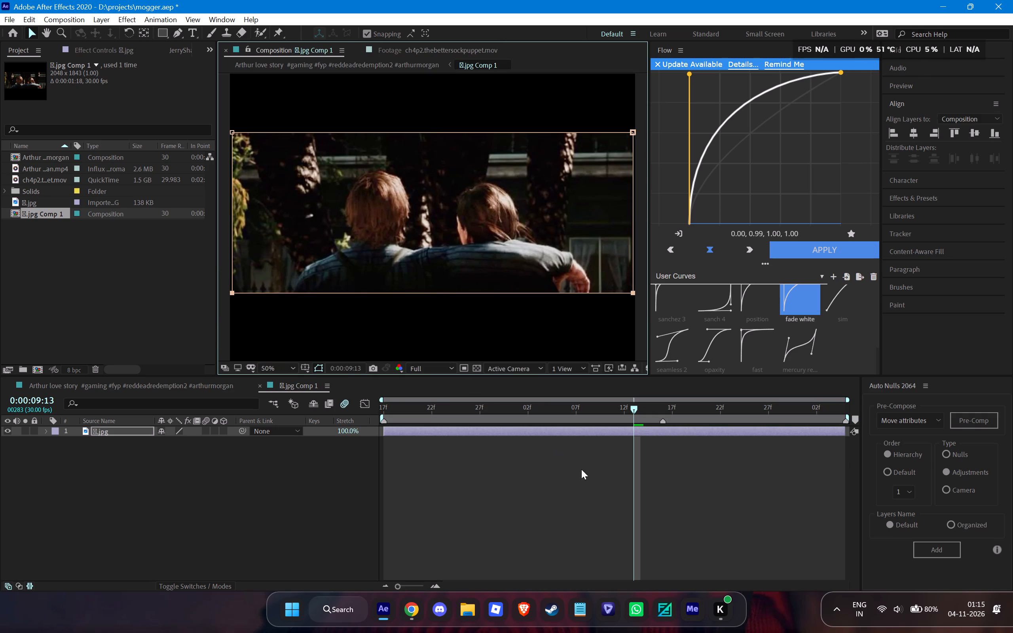
# Deselect the mask and return from the photo's pre-composition to the main Arthur love story composition.
pyautogui.click(577, 482)
pyautogui.click(138, 380)
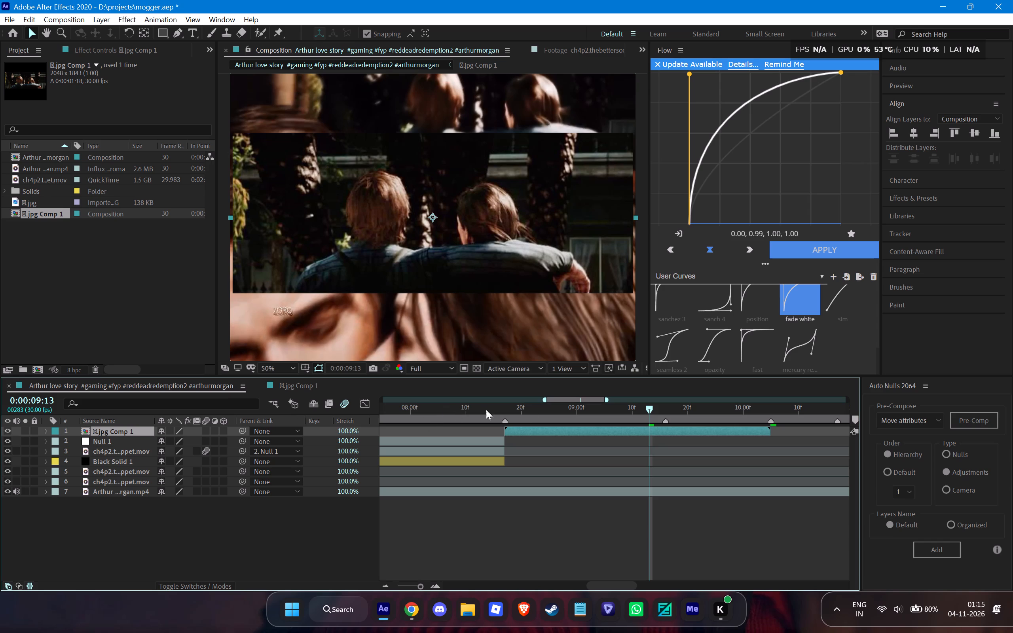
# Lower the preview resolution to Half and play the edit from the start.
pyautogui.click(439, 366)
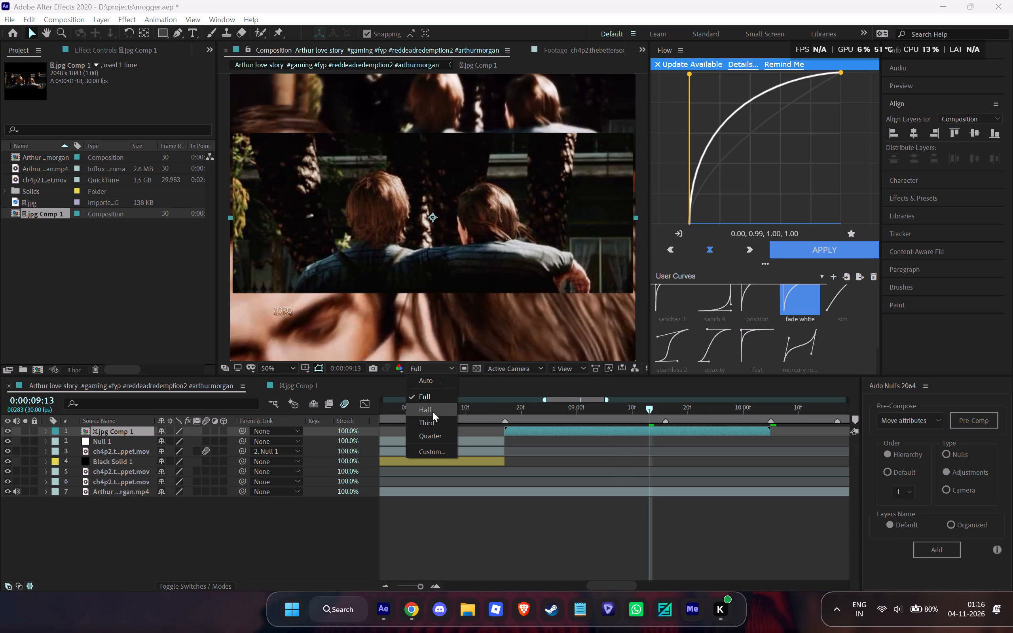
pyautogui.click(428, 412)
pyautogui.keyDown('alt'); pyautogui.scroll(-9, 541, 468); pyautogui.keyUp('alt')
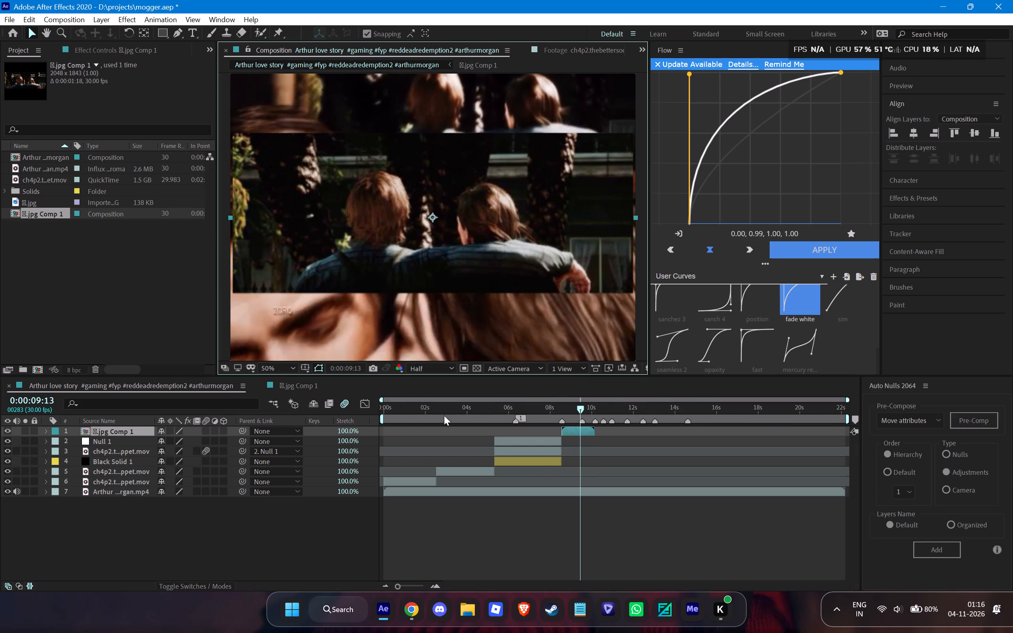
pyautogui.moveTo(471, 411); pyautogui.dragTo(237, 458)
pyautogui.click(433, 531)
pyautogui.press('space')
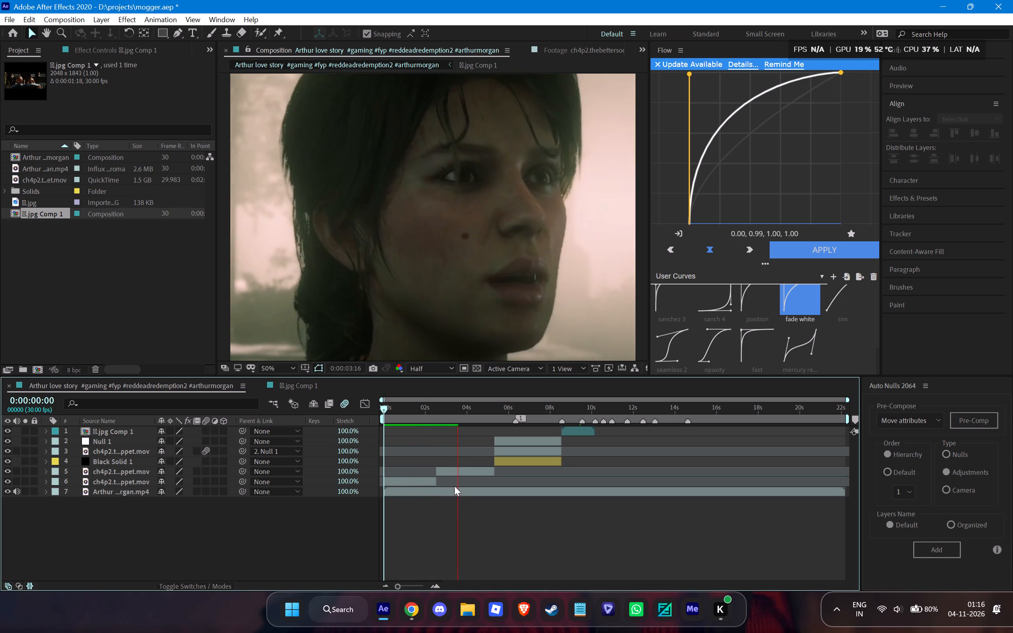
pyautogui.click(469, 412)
# Lower the preview resolution to Quarter and play the edit from the start through the couple photo.
pyautogui.click(427, 368)
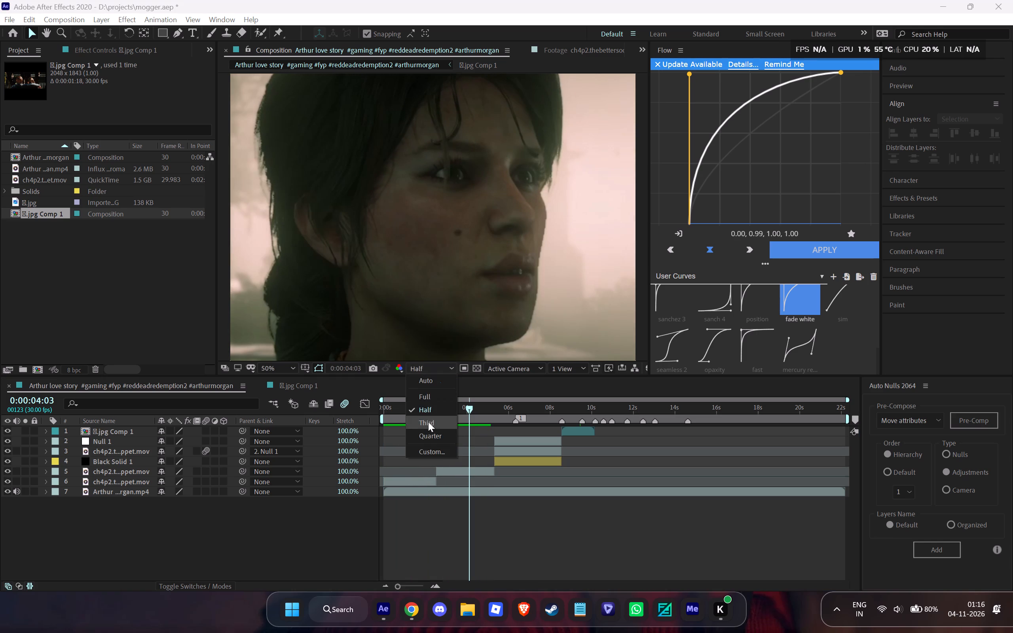
pyautogui.click(428, 422)
pyautogui.moveTo(467, 409); pyautogui.dragTo(321, 425)
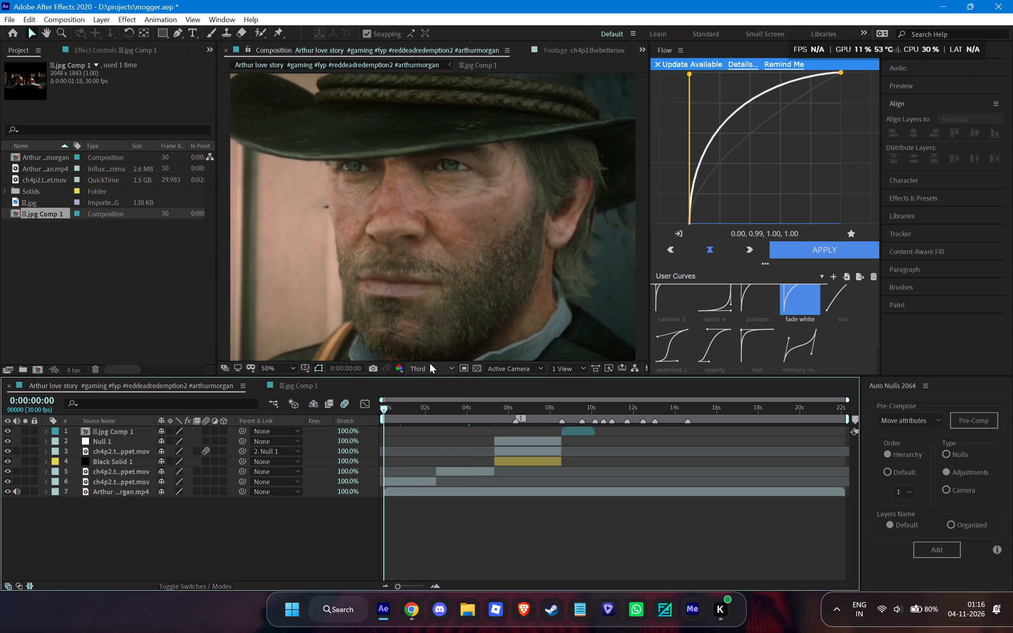
pyautogui.click(433, 365)
pyautogui.click(422, 436)
pyautogui.moveTo(426, 500); pyautogui.dragTo(424, 506)
pyautogui.press('space')
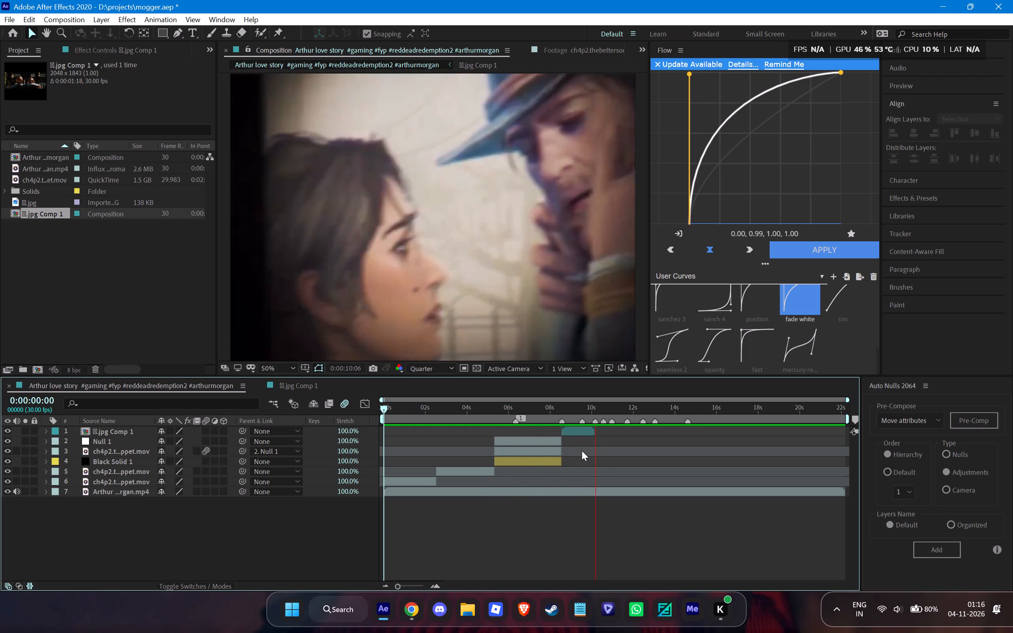
# Move the playhead to the photo's first frame at 0:00:08:17 and open its pre-composition.
pyautogui.keyDown('alt'); pyautogui.scroll(2, 582, 451); pyautogui.keyUp('alt')
pyautogui.moveTo(553, 413); pyautogui.dragTo(500, 413)
pyautogui.scroll(1, 550, 413)
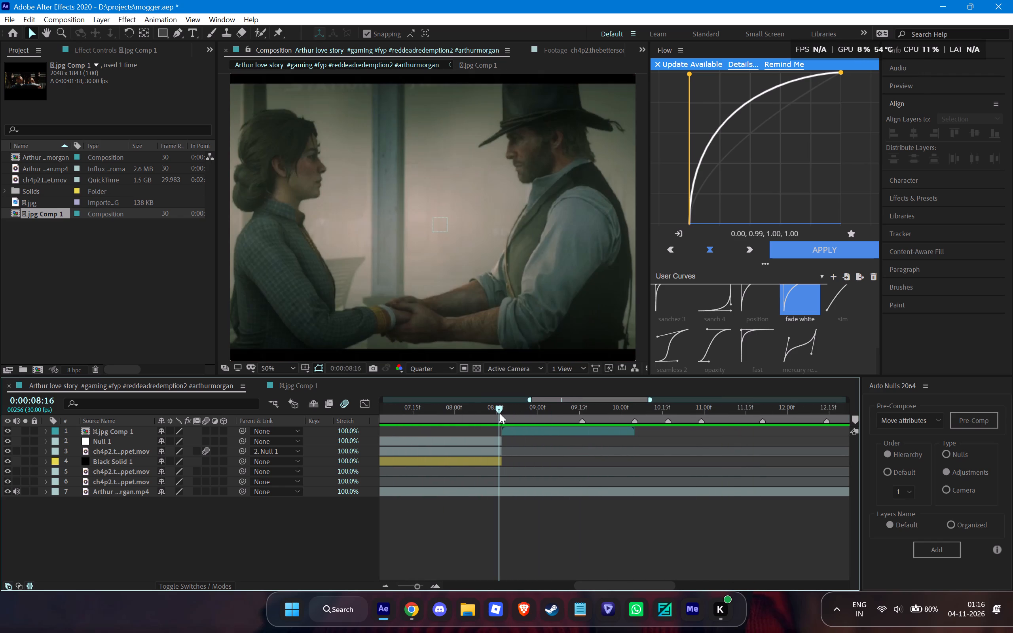
pyautogui.moveTo(500, 413); pyautogui.dragTo(502, 414)
pyautogui.click(522, 430)
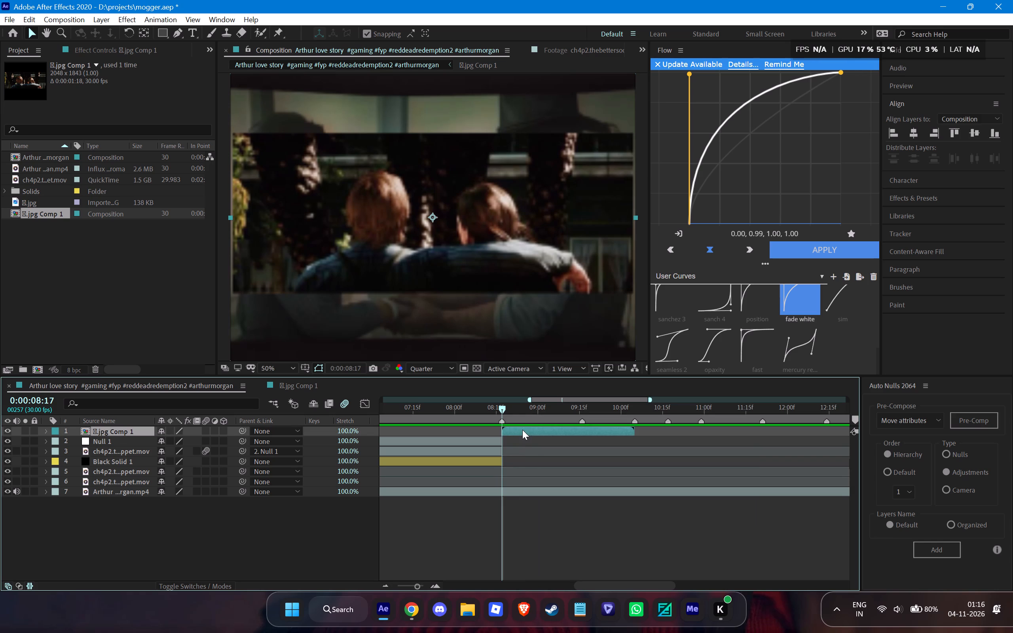
pyautogui.doubleClick(522, 430)
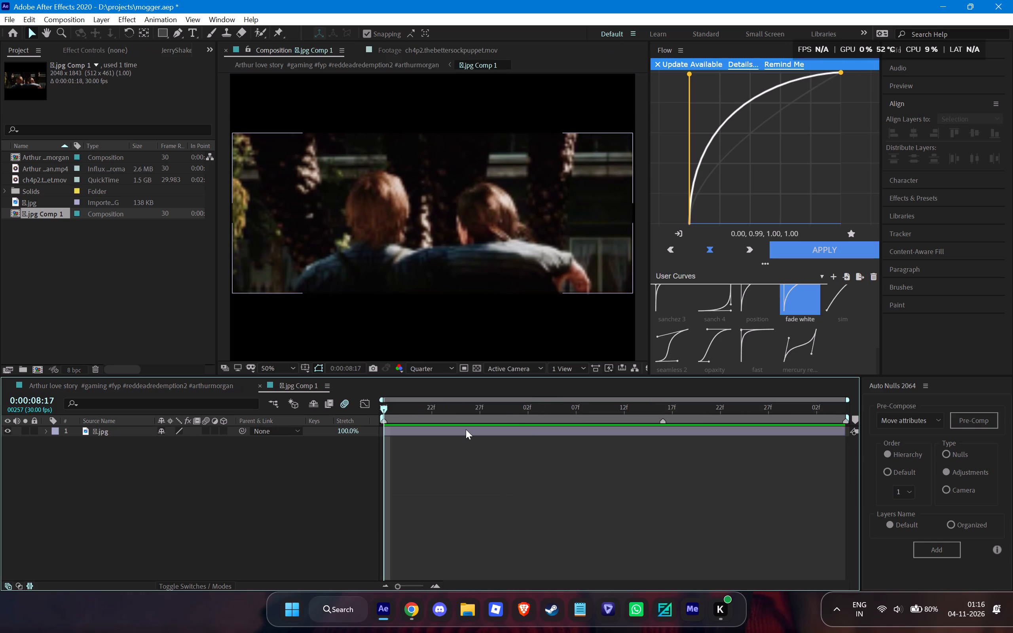
# Increase the photo layer's scale to 278.9% so it spans the full composition width.
pyautogui.click(466, 429)
pyautogui.hotkey('ctrl', 'alt', 'shift', 'g')
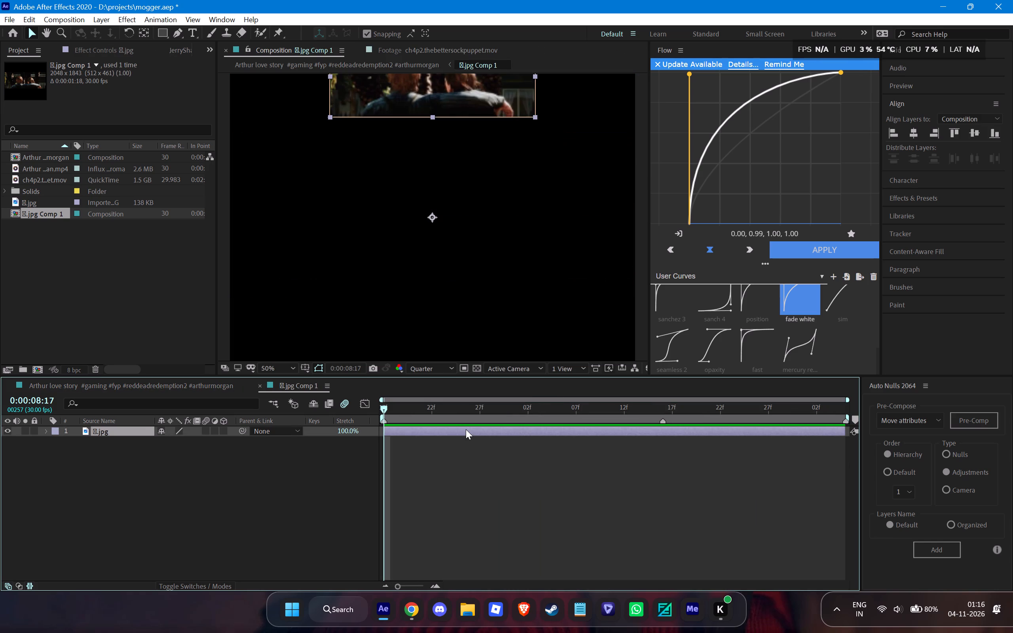
pyautogui.hotkey('ctrl', 'z')
pyautogui.press('s')
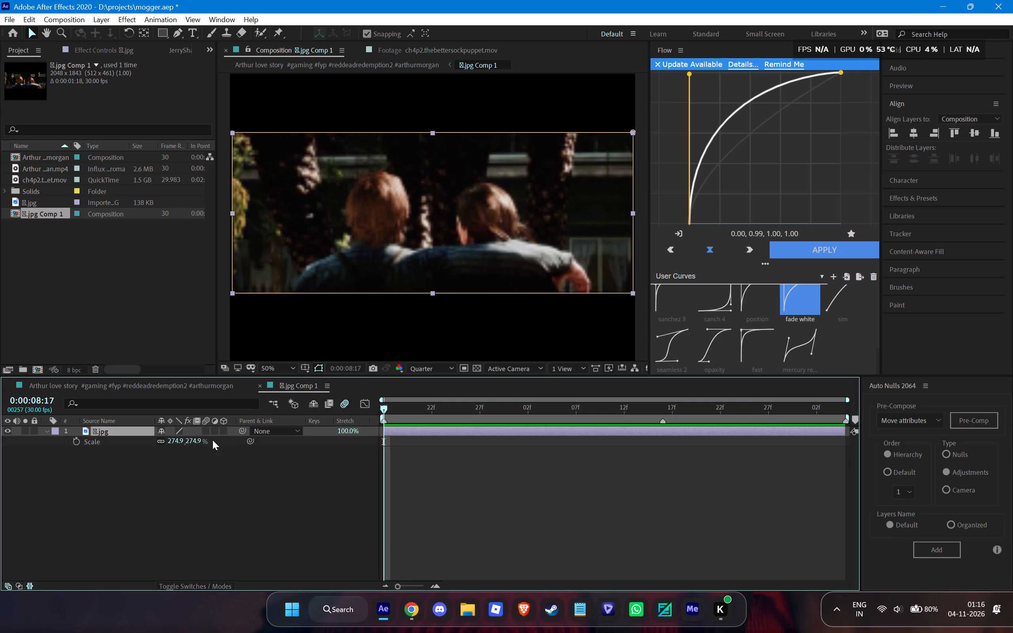
pyautogui.click(191, 443)
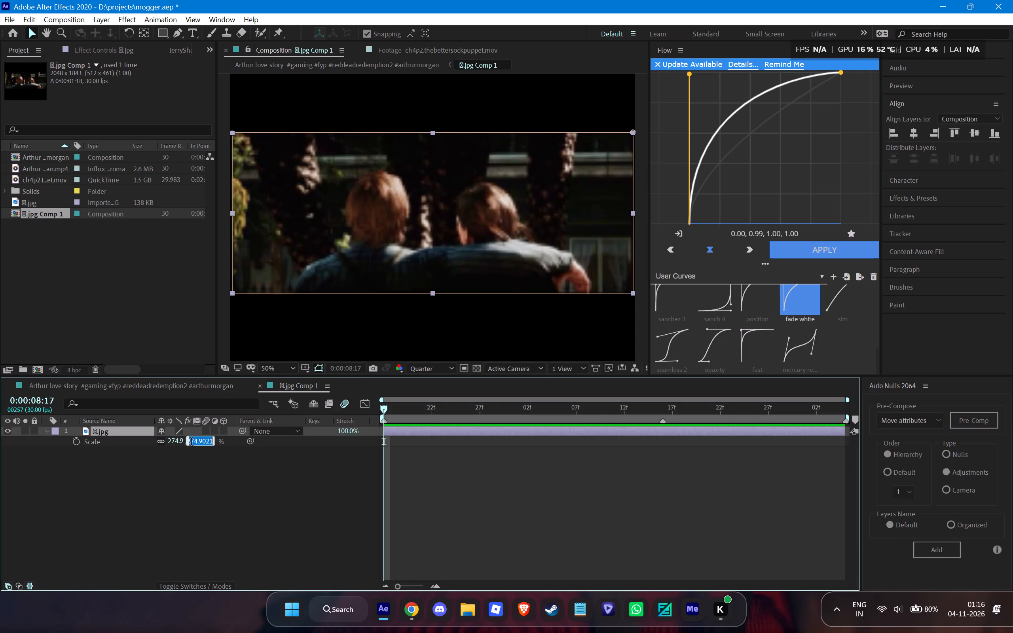
pyautogui.press('Up')
pyautogui.press('Up')
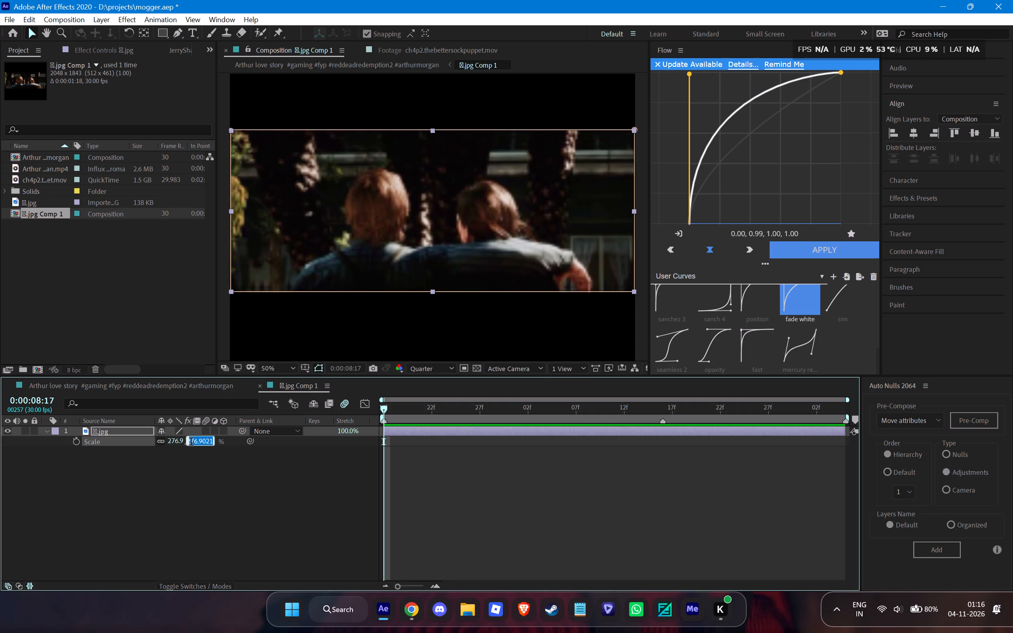
pyautogui.press('Up')
pyautogui.press('Up')
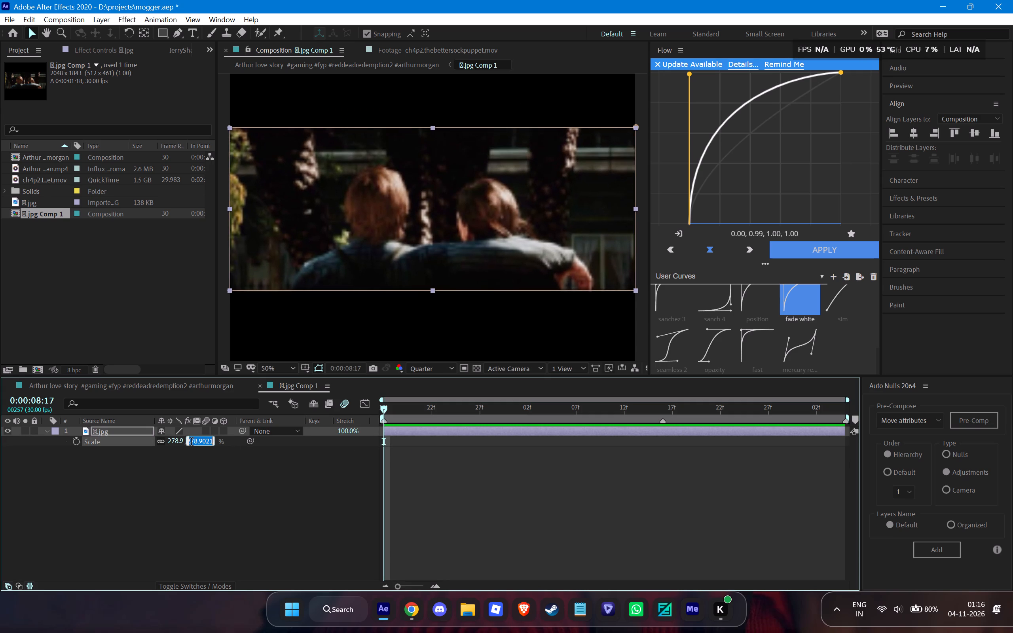
pyautogui.press('Return')
pyautogui.click(503, 482)
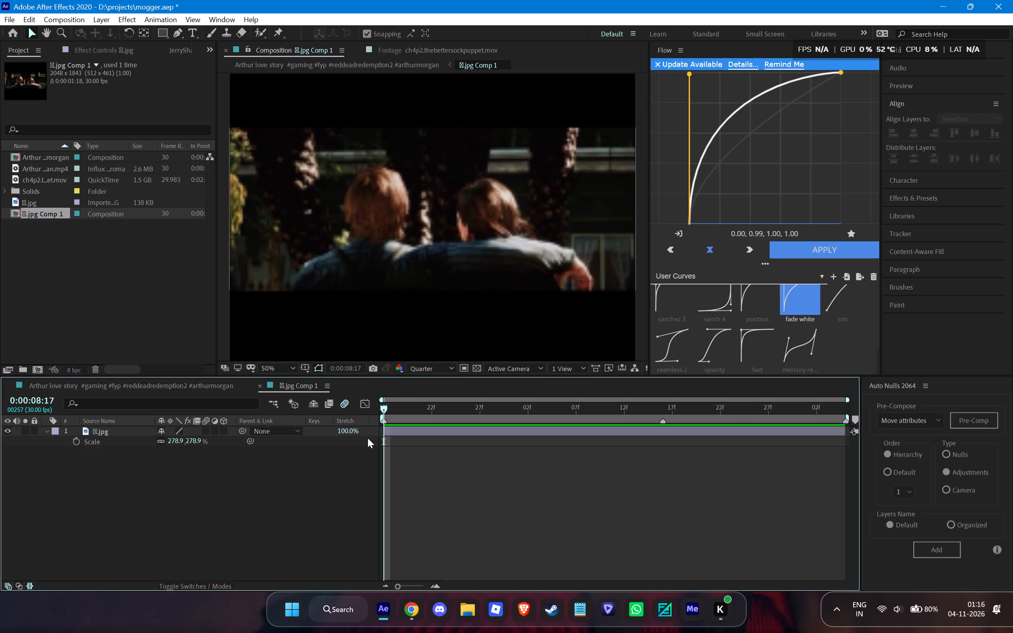
# Return to the main composition and scrub through the photo's span, ending back at 0:00:08:17.
pyautogui.click(154, 386)
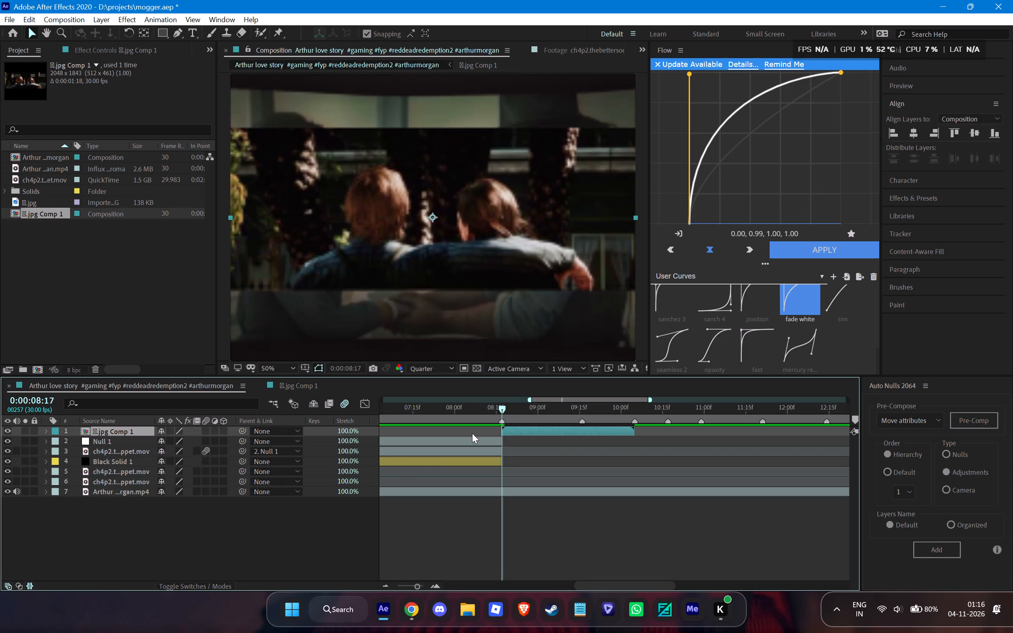
pyautogui.moveTo(501, 409); pyautogui.dragTo(592, 436)
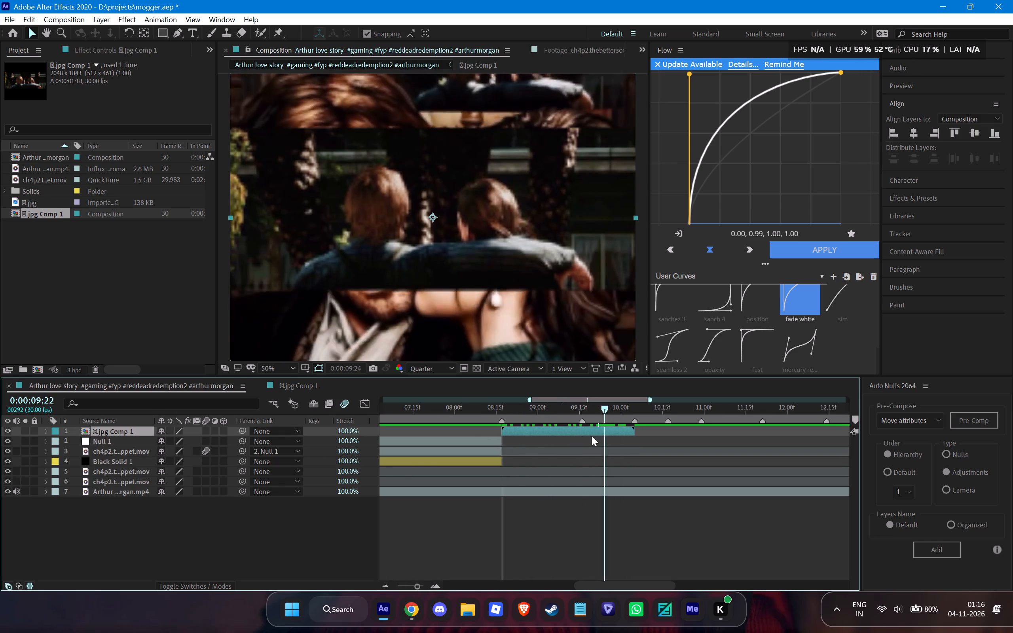
pyautogui.moveTo(592, 436); pyautogui.dragTo(503, 437)
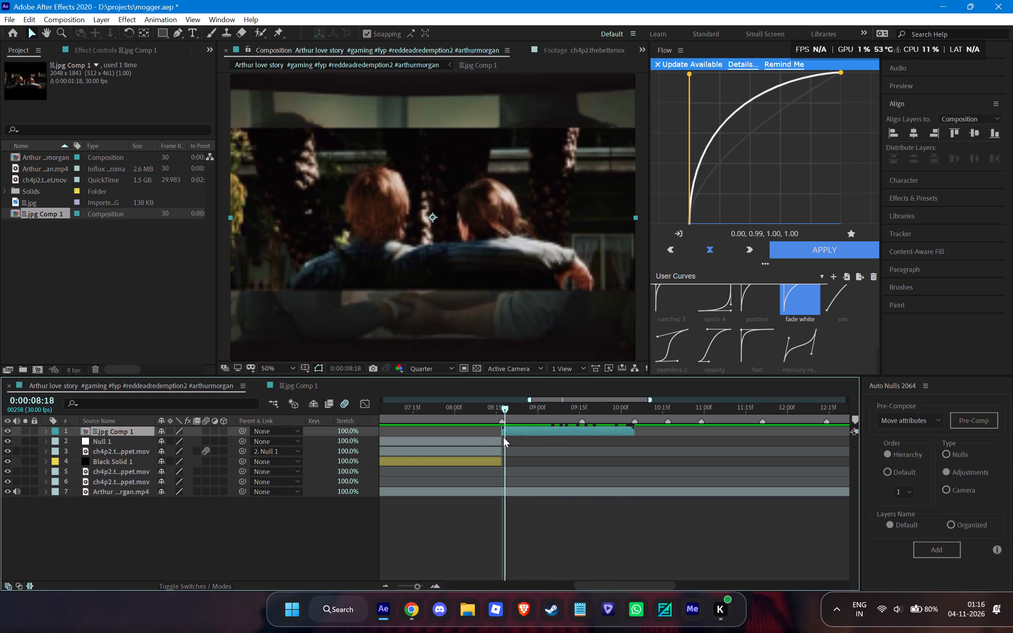
pyautogui.moveTo(503, 437); pyautogui.dragTo(502, 437)
# Add two hierarchical null layers above the pre-composed photo with Auto Nulls, using the Nulls type.
pyautogui.scroll(-1, 493, 299)
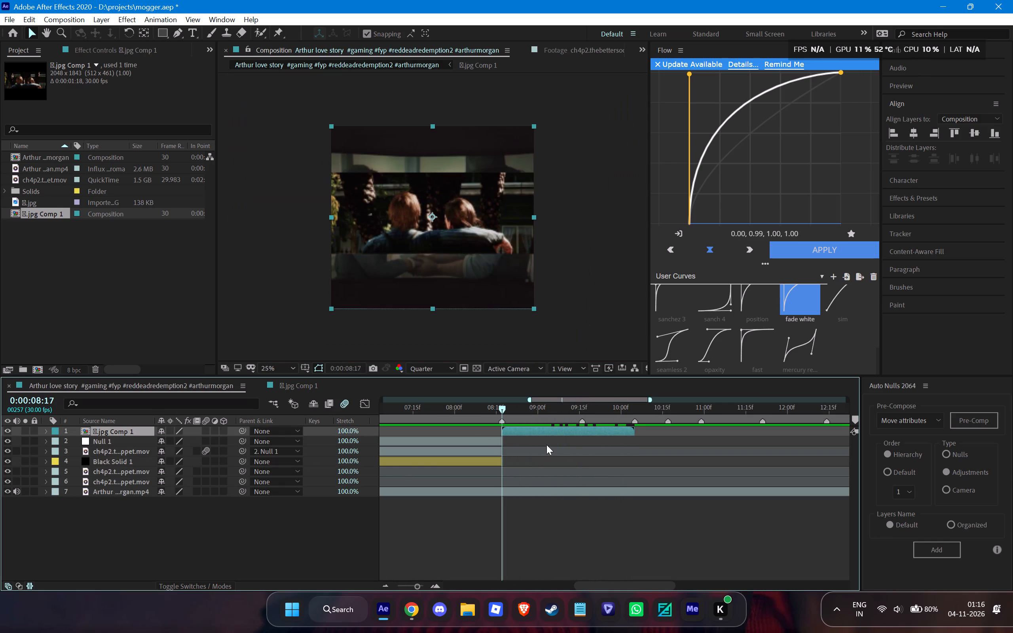
pyautogui.click(548, 428)
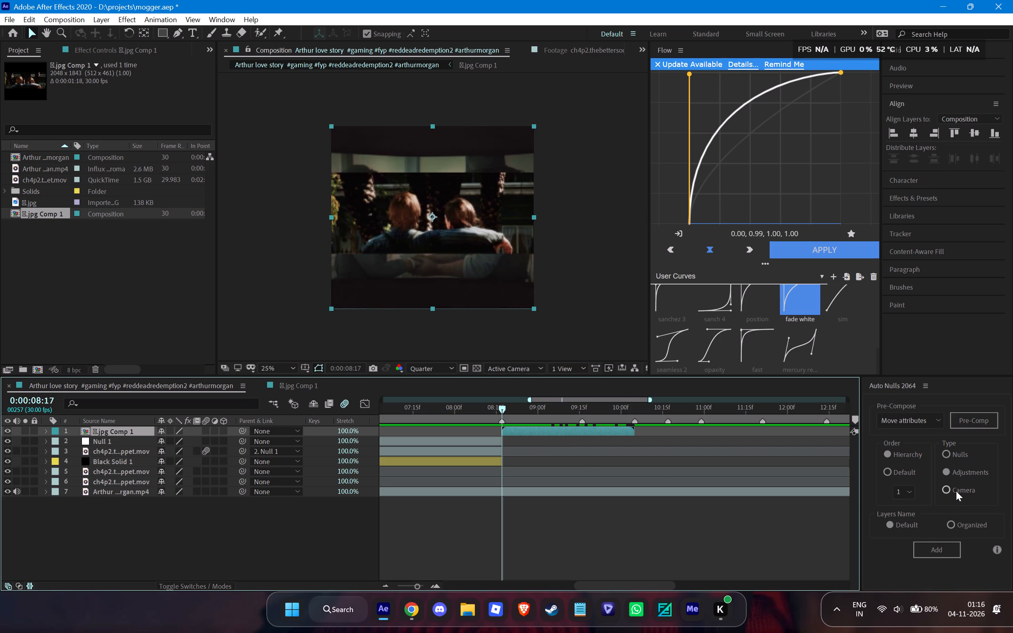
pyautogui.click(960, 455)
pyautogui.doubleClick(948, 548)
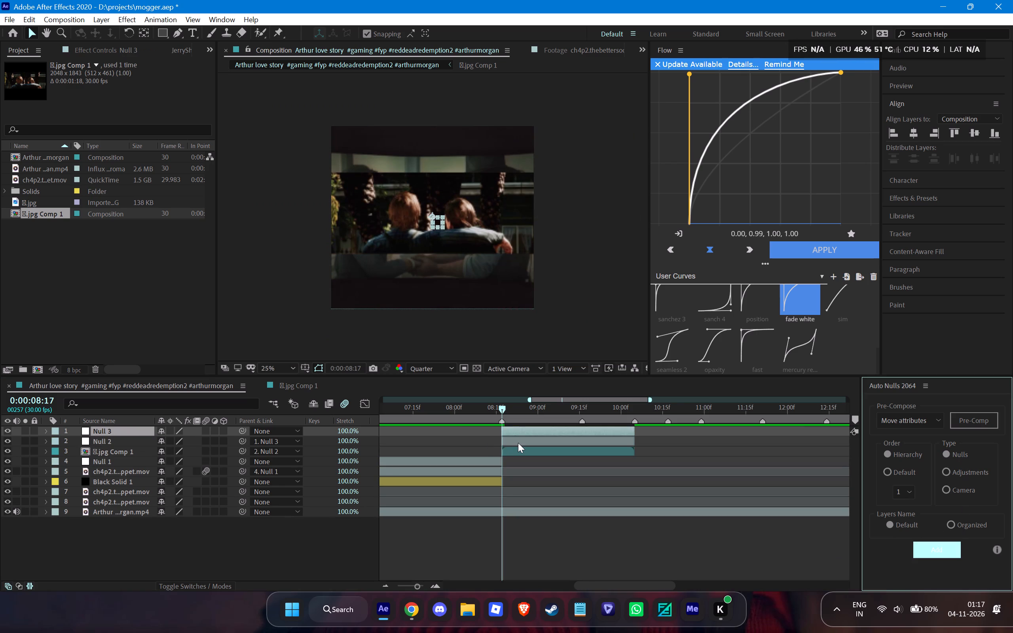
# Keyframe the position of the photo's parent null, Null 2, at 0:00:08:17 and separate its X and Y dimensions.
pyautogui.click(518, 443)
pyautogui.press('p')
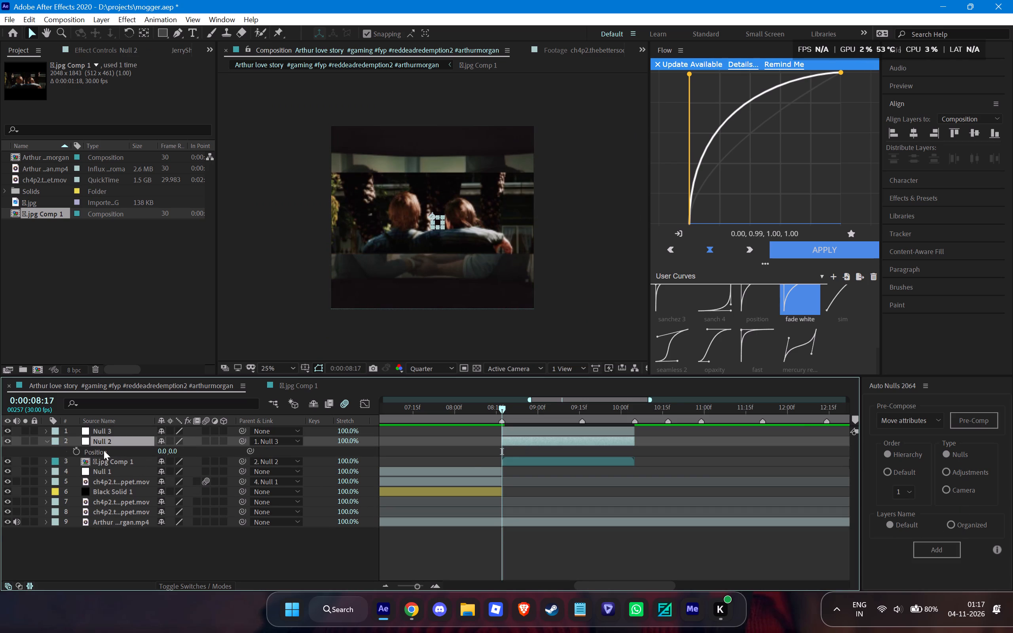
pyautogui.click(74, 451)
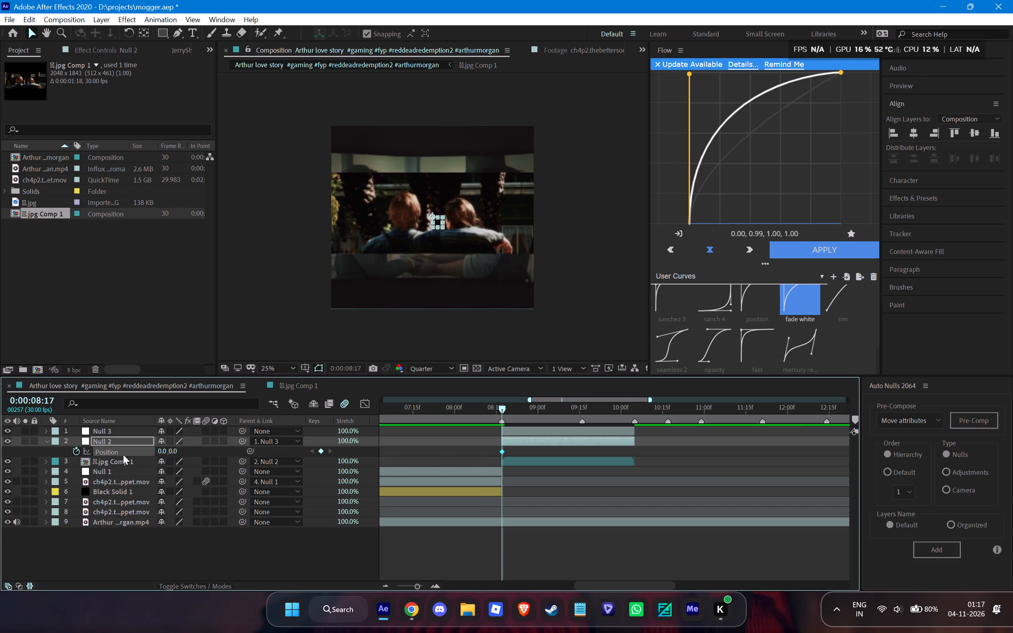
pyautogui.rightClick(121, 454)
pyautogui.click(182, 300)
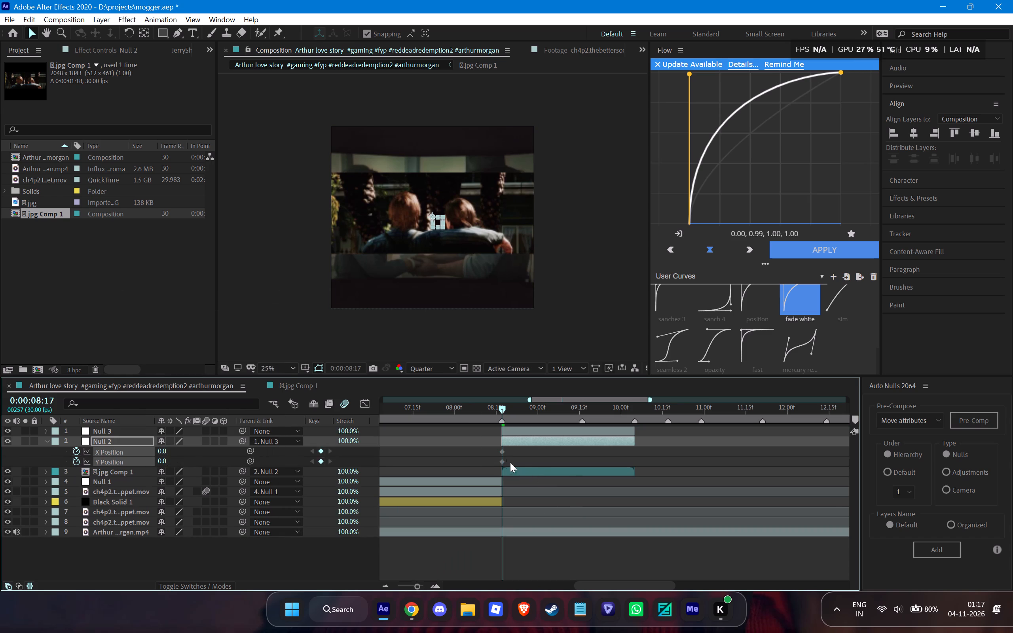
# Move Null 2's X and Y position keyframes to the end of the photo's span at the 0:00:10:05 marker.
pyautogui.moveTo(522, 462); pyautogui.dragTo(488, 452)
pyautogui.moveTo(501, 462); pyautogui.dragTo(627, 484)
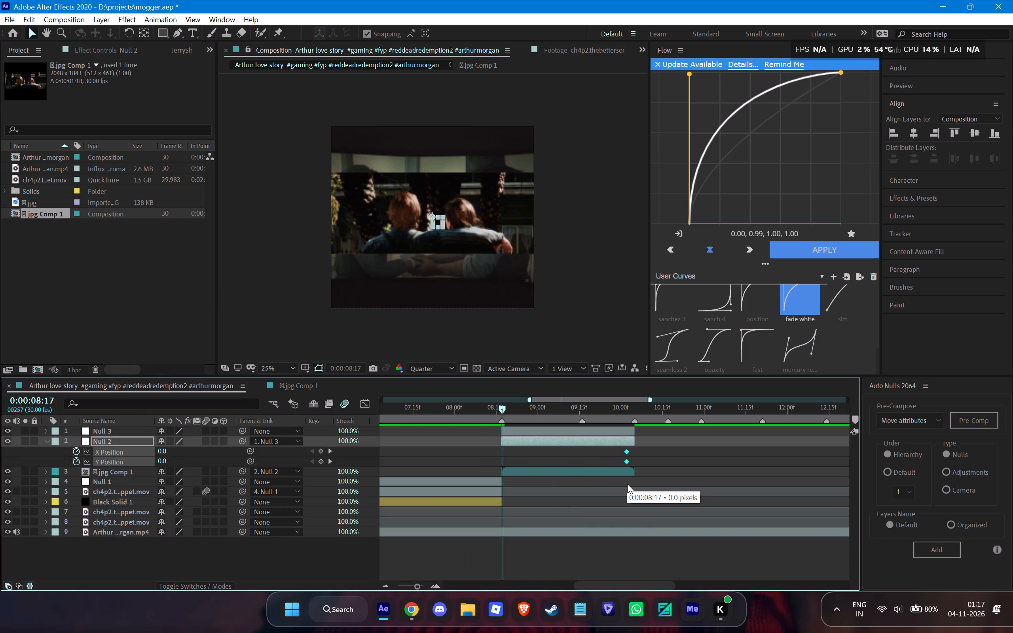
pyautogui.moveTo(627, 484); pyautogui.dragTo(633, 485)
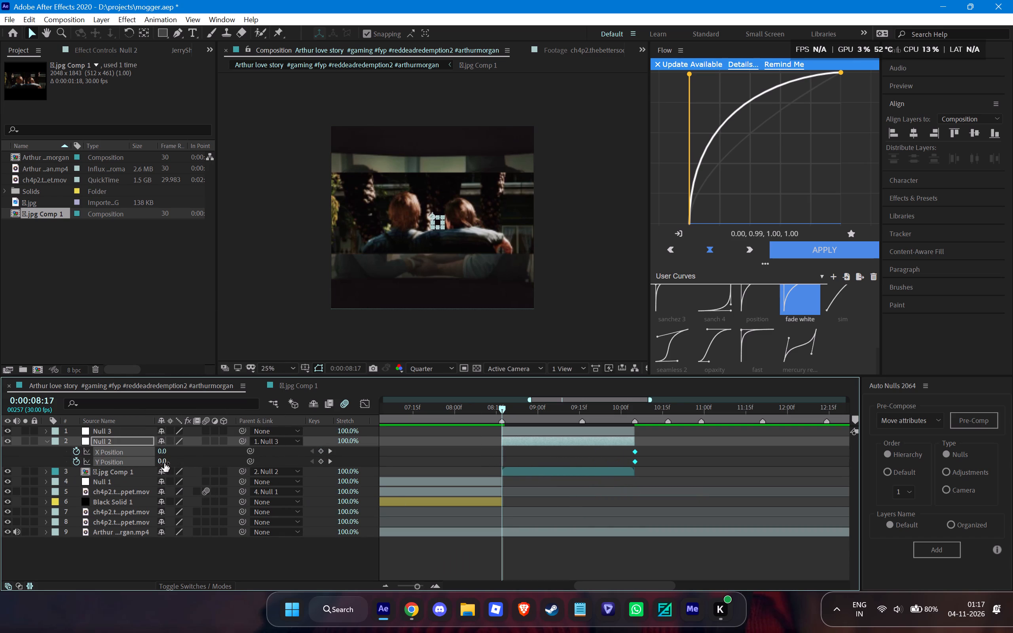
# Set Null 2's starting position at 0:00:08:17 to X 2048 and Y 452, placing the photo off-frame.
pyautogui.moveTo(158, 462); pyautogui.dragTo(263, 464)
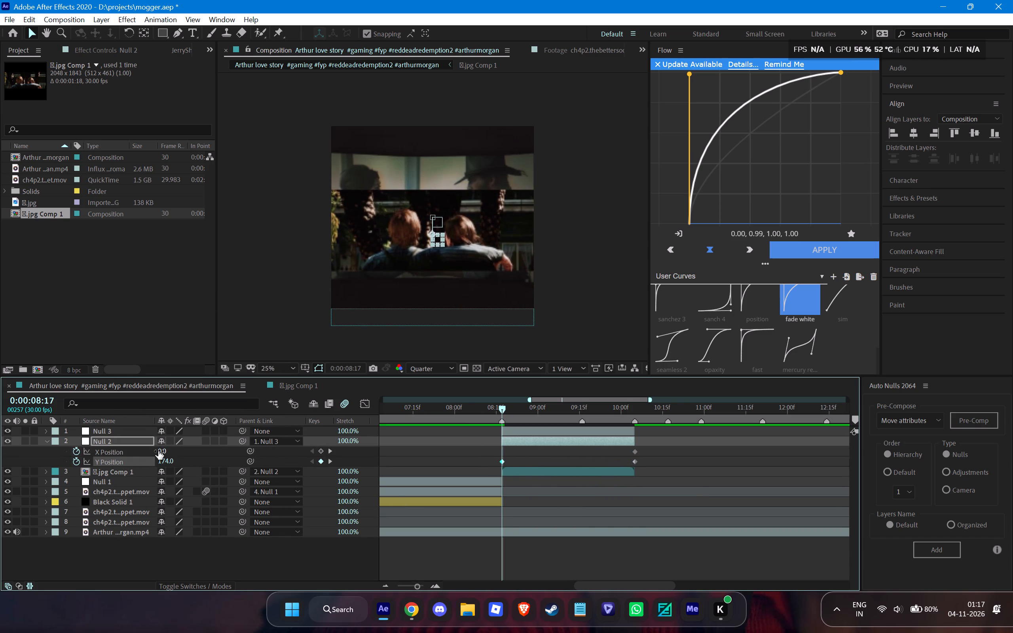
pyautogui.moveTo(161, 451); pyautogui.dragTo(747, 483)
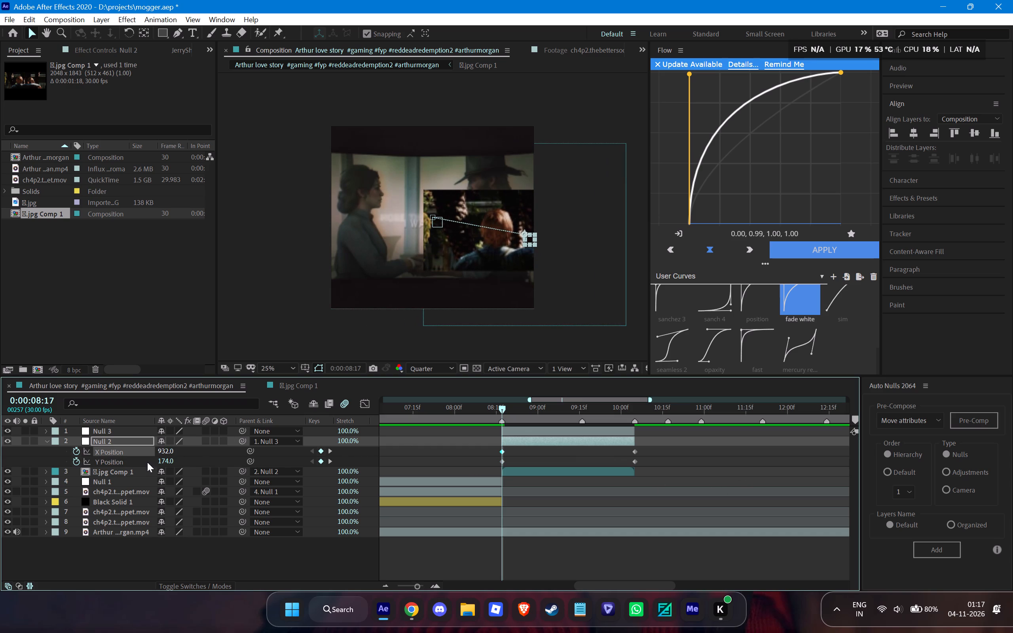
pyautogui.moveTo(167, 462); pyautogui.dragTo(243, 474)
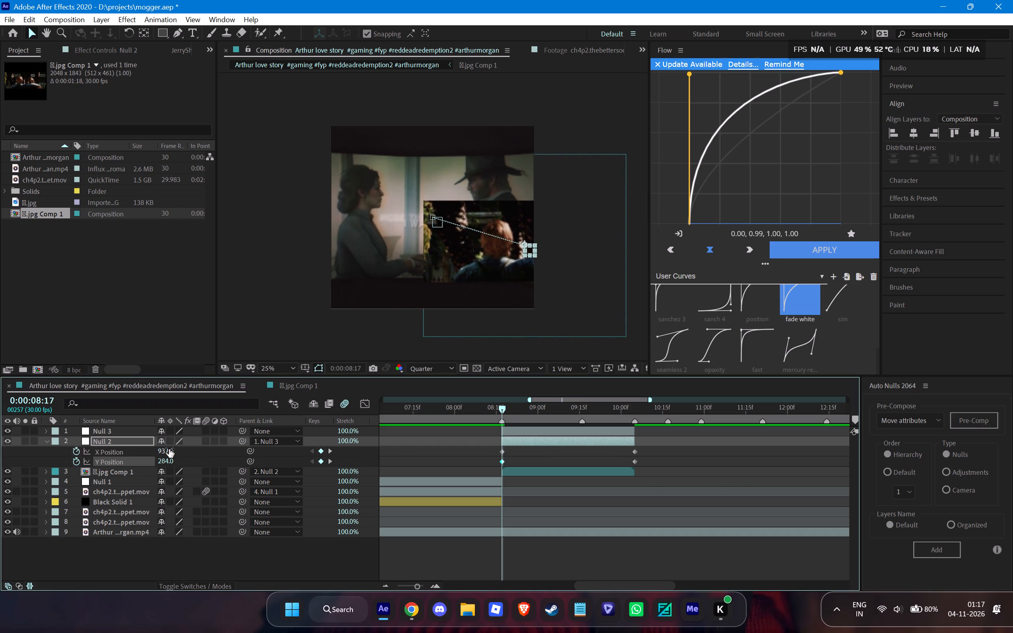
pyautogui.moveTo(163, 449); pyautogui.dragTo(727, 495)
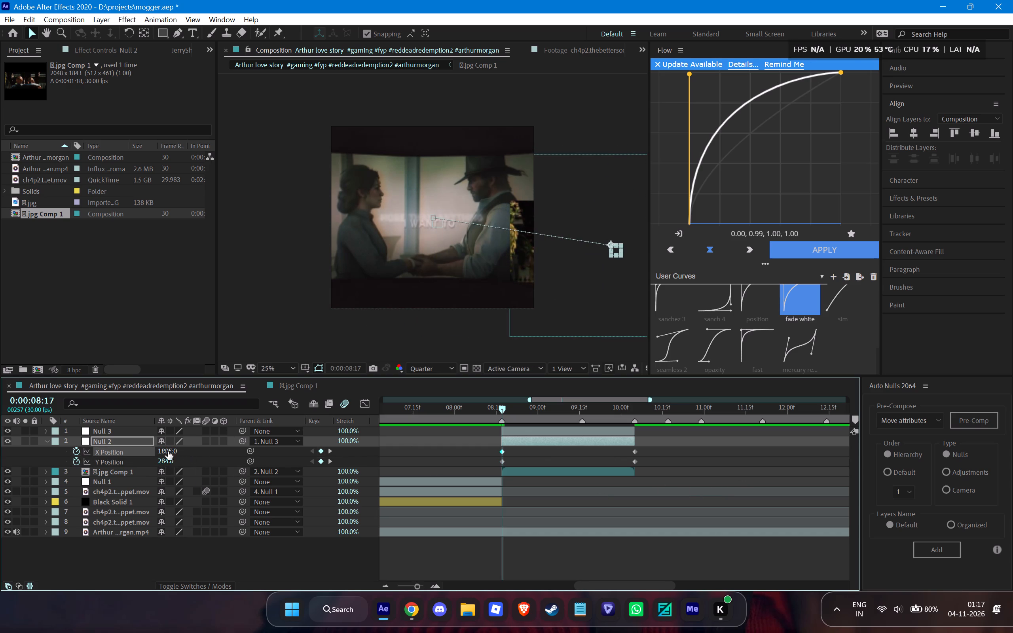
pyautogui.moveTo(162, 453); pyautogui.dragTo(313, 461)
pyautogui.moveTo(165, 461); pyautogui.dragTo(284, 480)
# Apply the "zoom in" user curve from Flow to all of Null 2's X and Y position keyframes.
pyautogui.moveTo(650, 466); pyautogui.dragTo(488, 447)
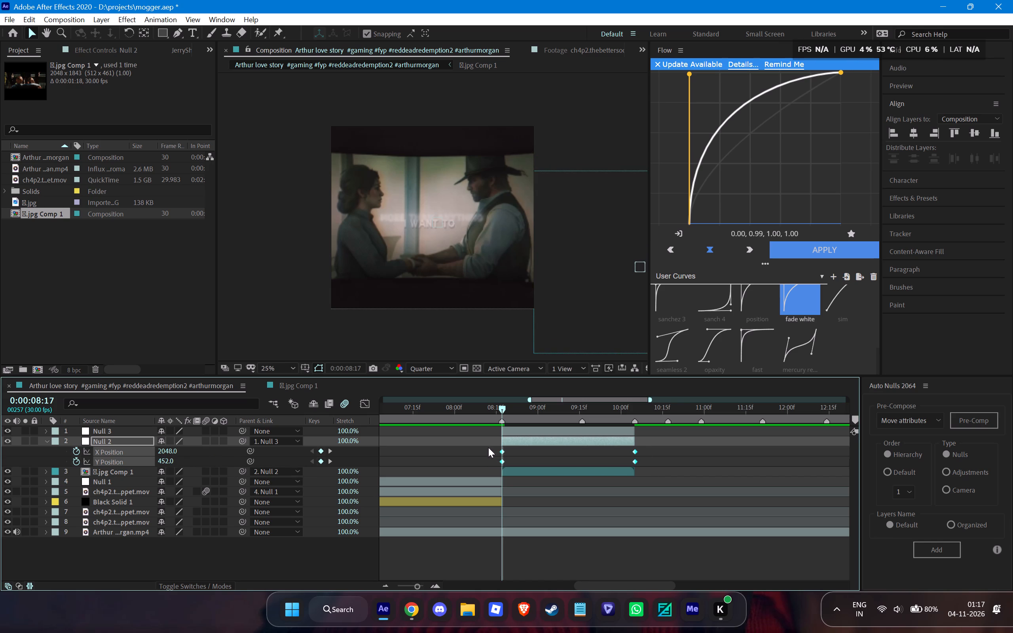
pyautogui.moveTo(488, 447); pyautogui.dragTo(488, 448)
pyautogui.scroll(8, 736, 316)
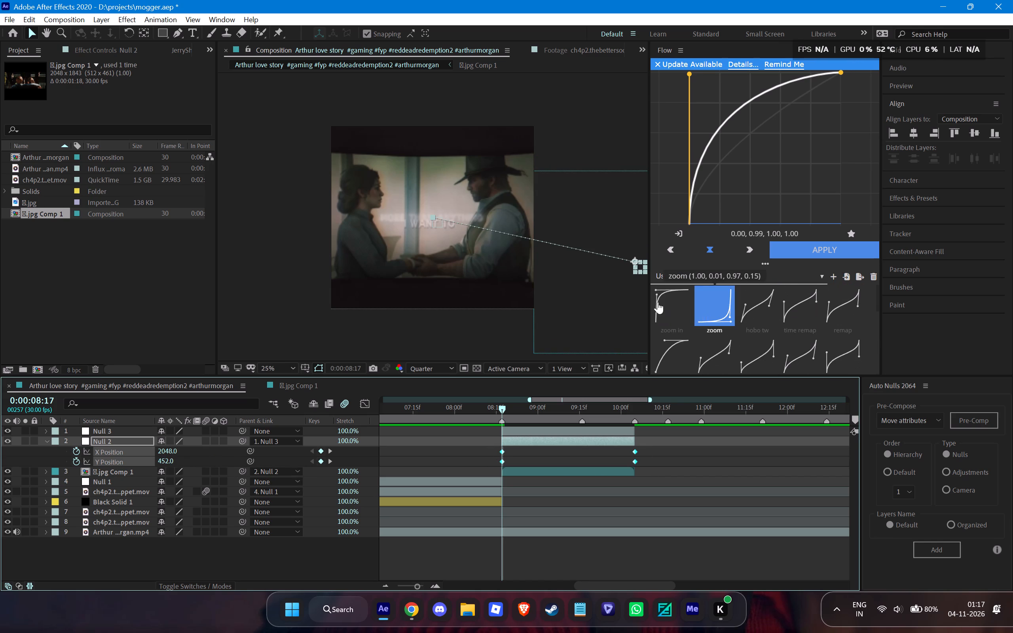
pyautogui.click(657, 302)
pyautogui.click(810, 248)
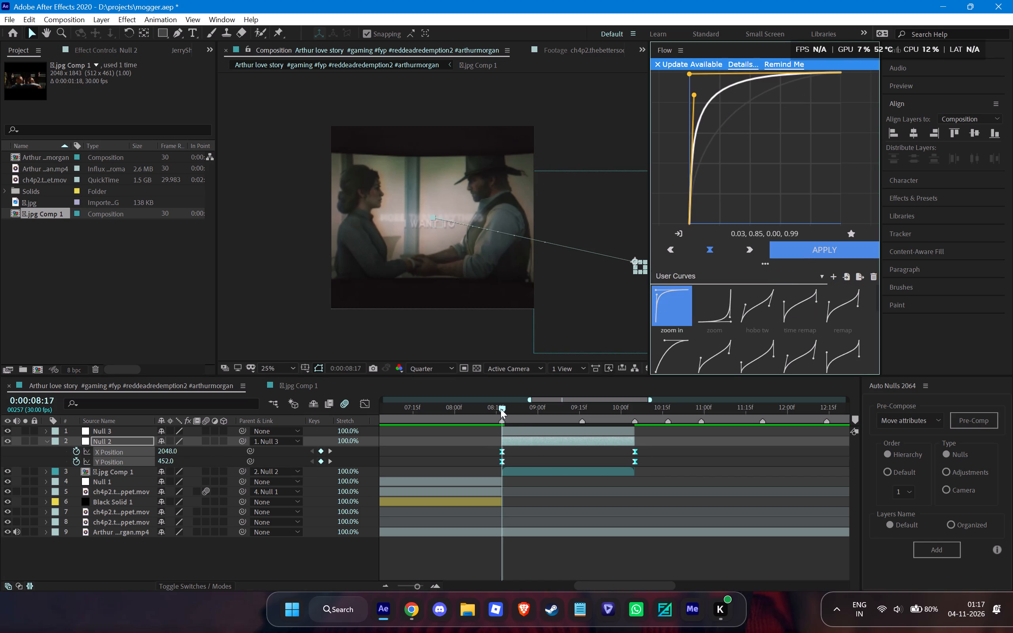
# Scale the pre-composed couple photo layer up uniformly to 122%.
pyautogui.moveTo(501, 409); pyautogui.dragTo(488, 422)
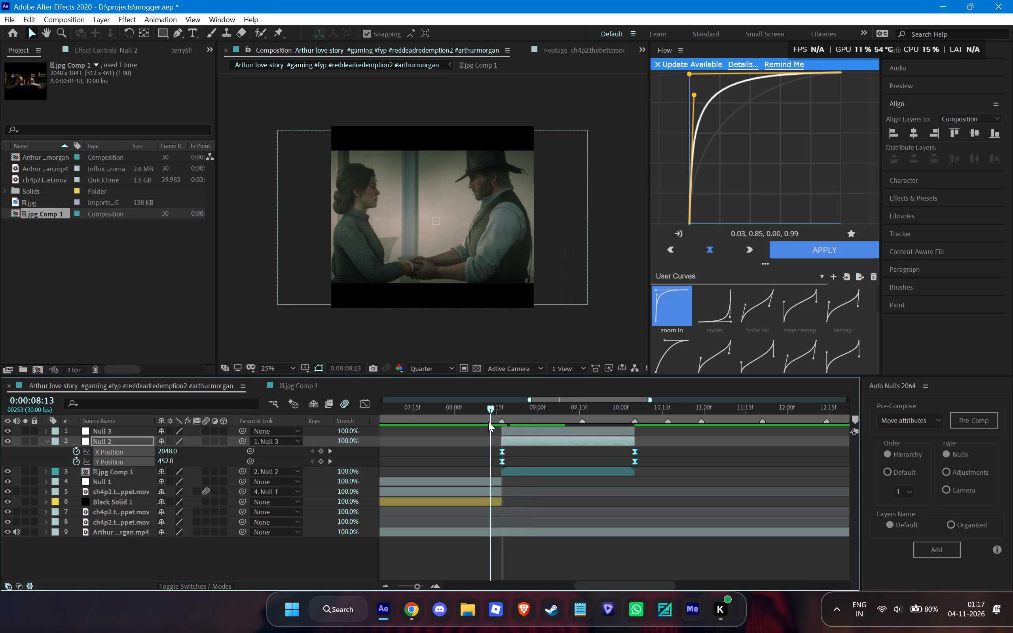
pyautogui.moveTo(488, 422); pyautogui.dragTo(512, 424)
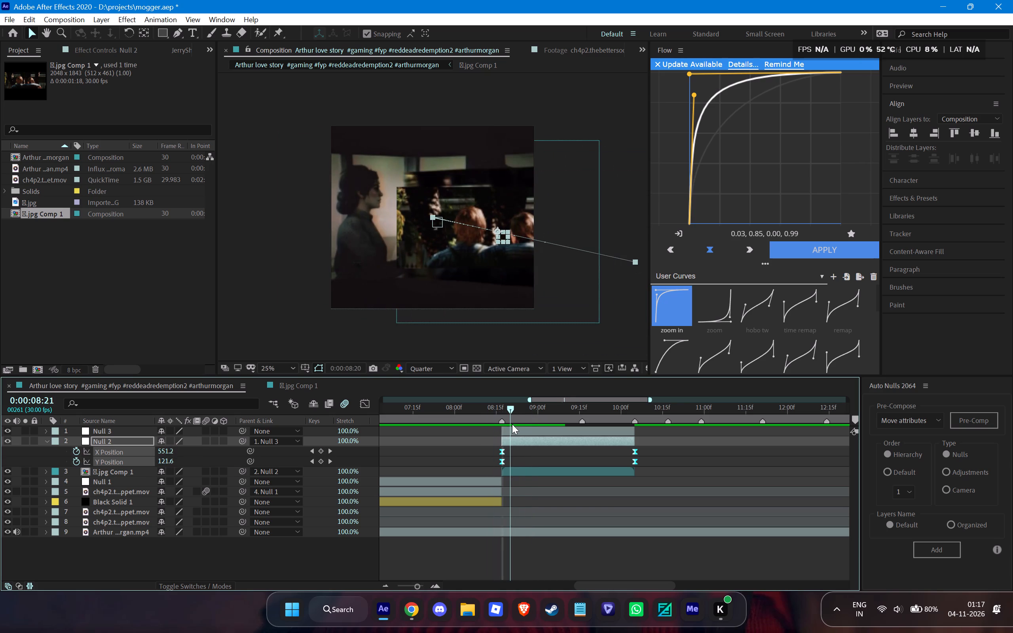
pyautogui.moveTo(512, 424); pyautogui.dragTo(530, 425)
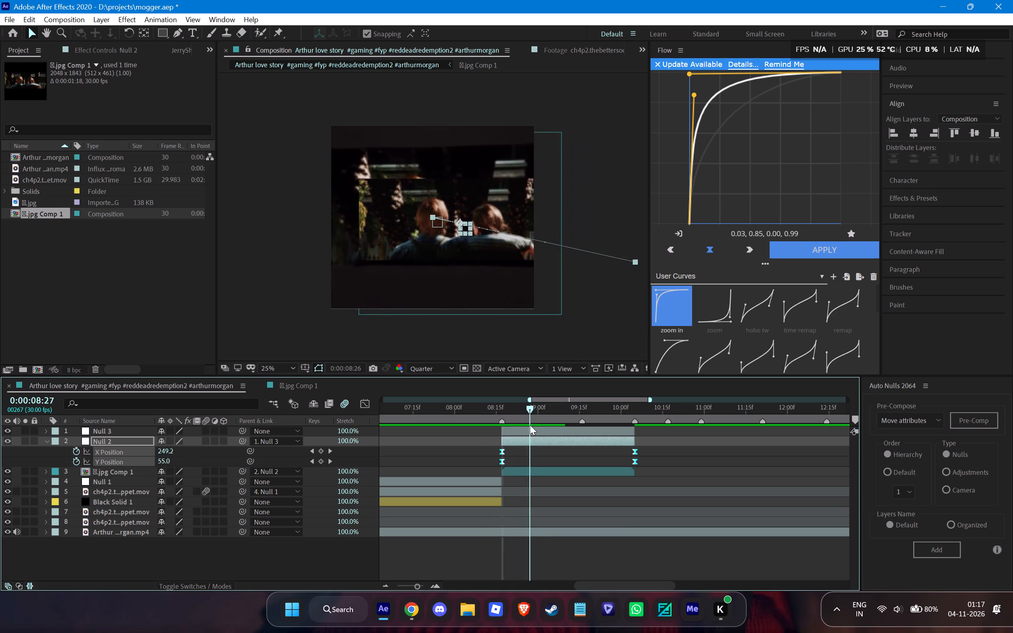
pyautogui.moveTo(530, 425); pyautogui.dragTo(573, 431)
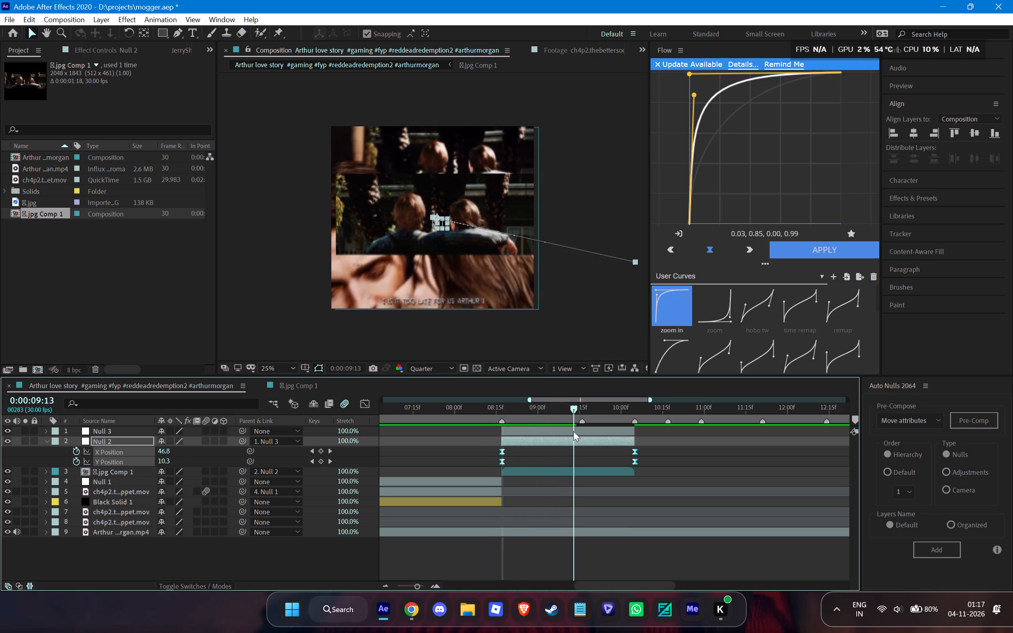
pyautogui.moveTo(573, 431); pyautogui.dragTo(567, 434)
pyautogui.click(536, 471)
pyautogui.press('s')
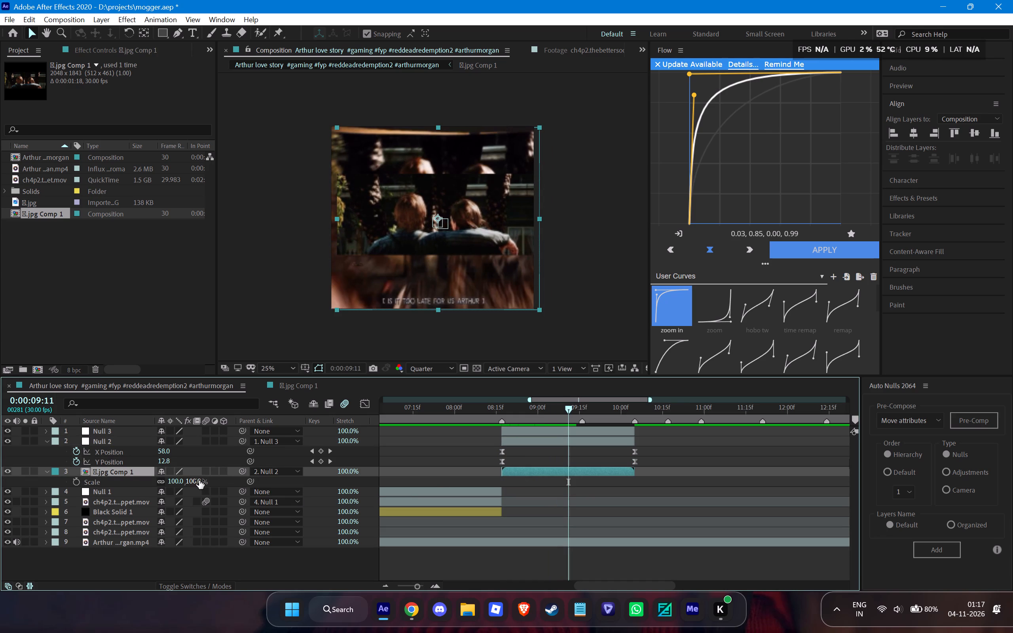
pyautogui.moveTo(197, 481); pyautogui.dragTo(212, 482)
# Apply the S_CardFlip effect to the pre-composed photo layer with the time set to 0:00:08:17.
pyautogui.moveTo(565, 415); pyautogui.dragTo(496, 416)
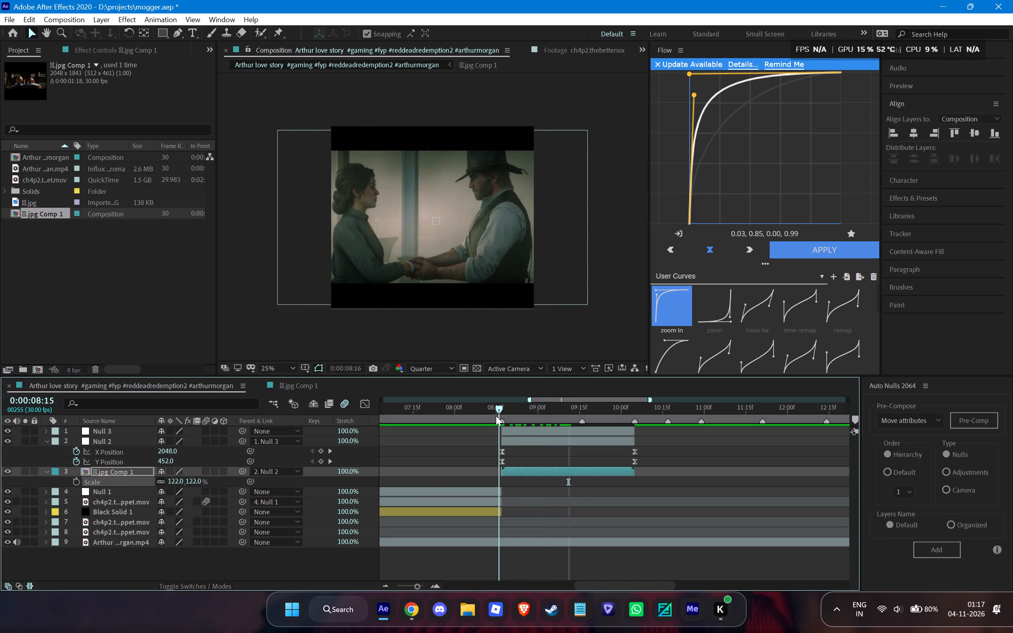
pyautogui.moveTo(496, 416); pyautogui.dragTo(518, 421)
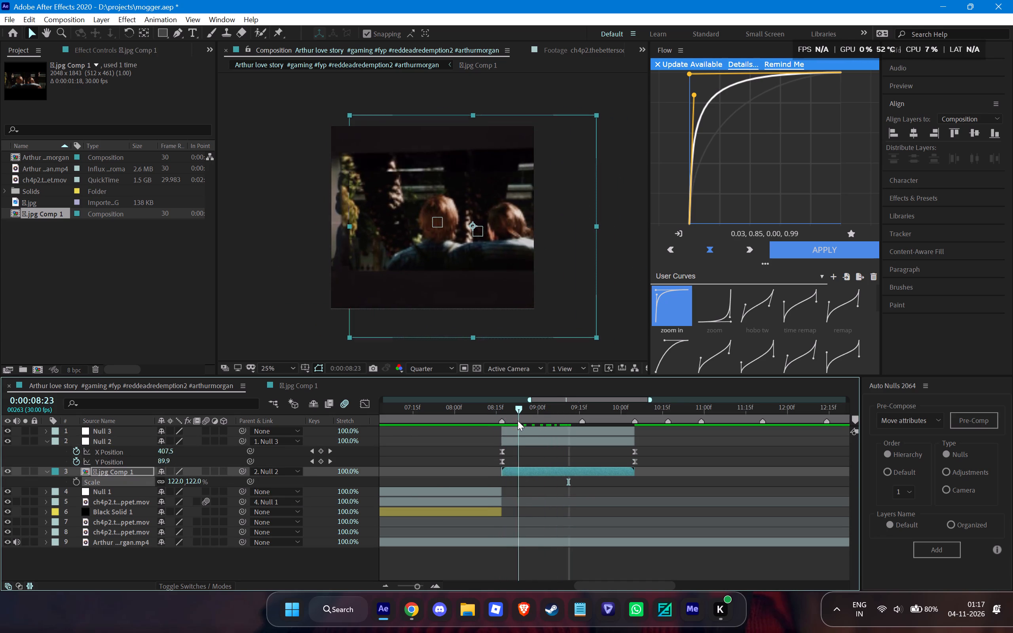
pyautogui.moveTo(518, 421); pyautogui.dragTo(503, 421)
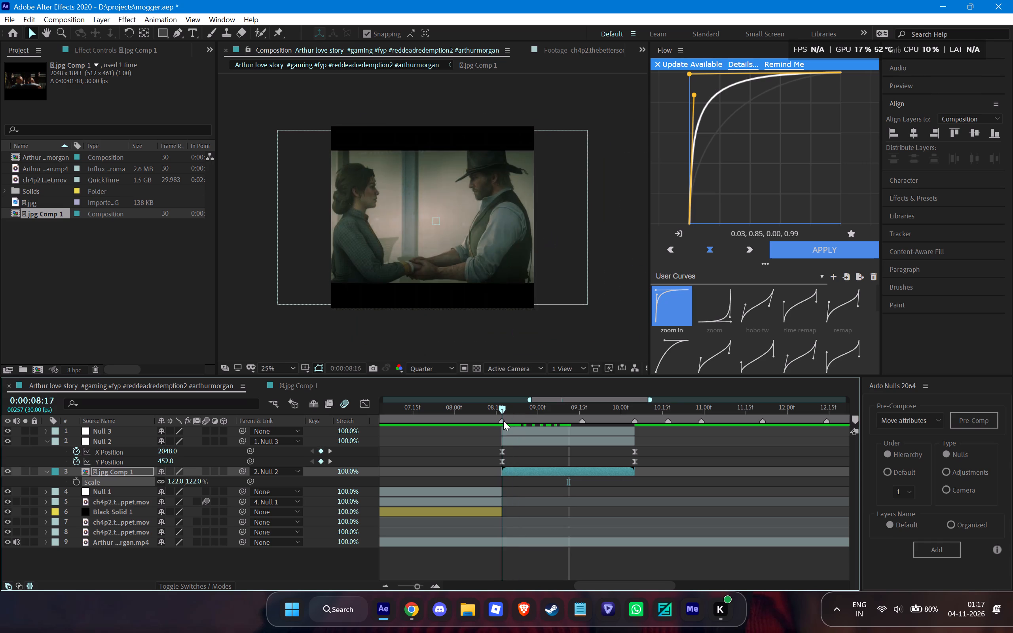
pyautogui.moveTo(503, 421); pyautogui.dragTo(500, 421)
pyautogui.click(499, 407)
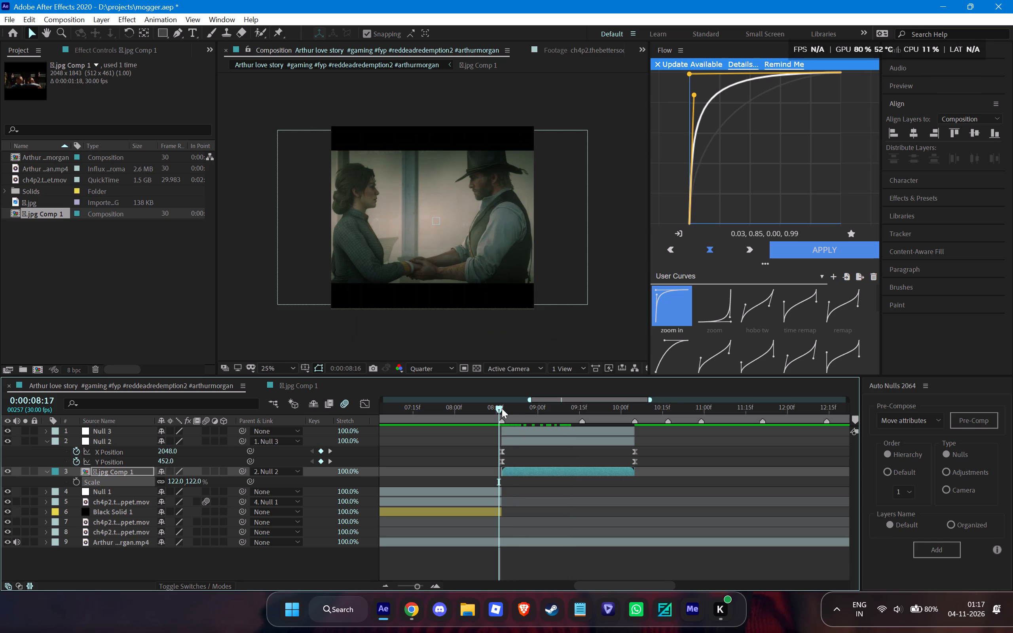
pyautogui.click(514, 471)
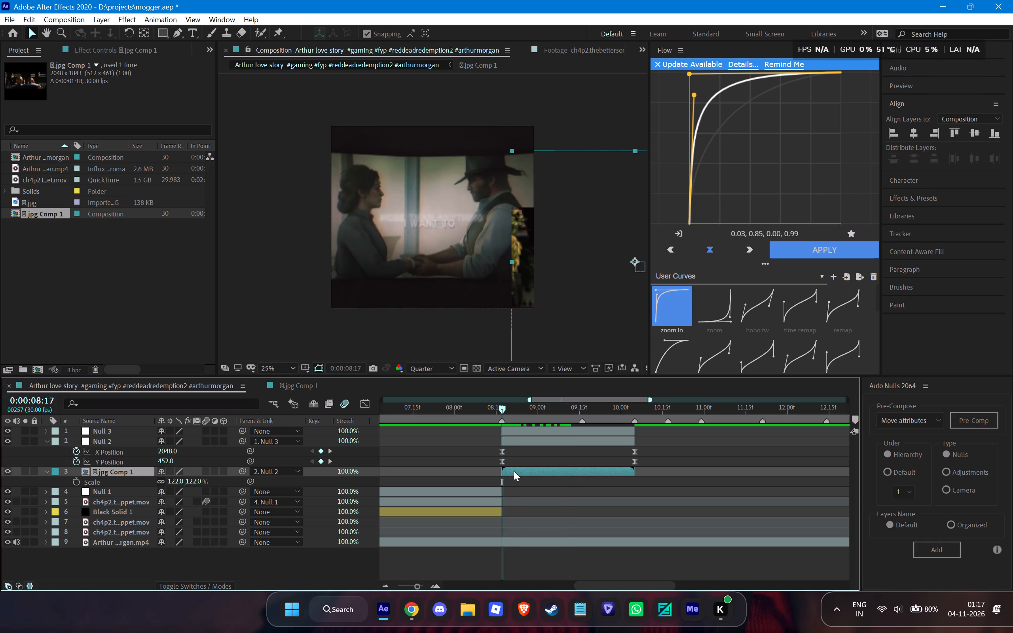
pyautogui.hotkey('ctrl', 'space')
pyautogui.write('car')
pyautogui.press('d')
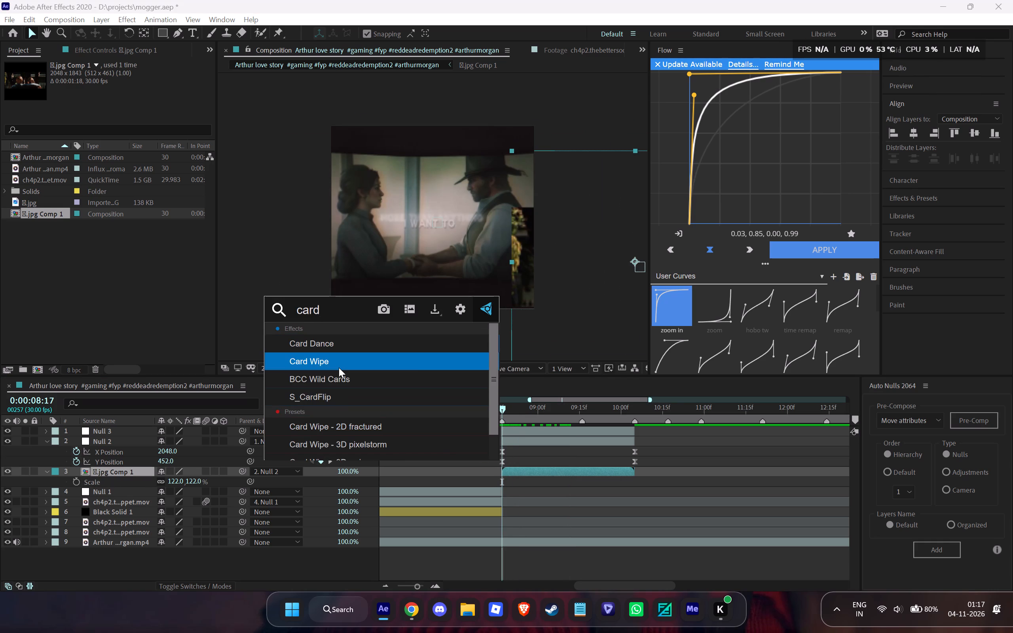
pyautogui.click(332, 395)
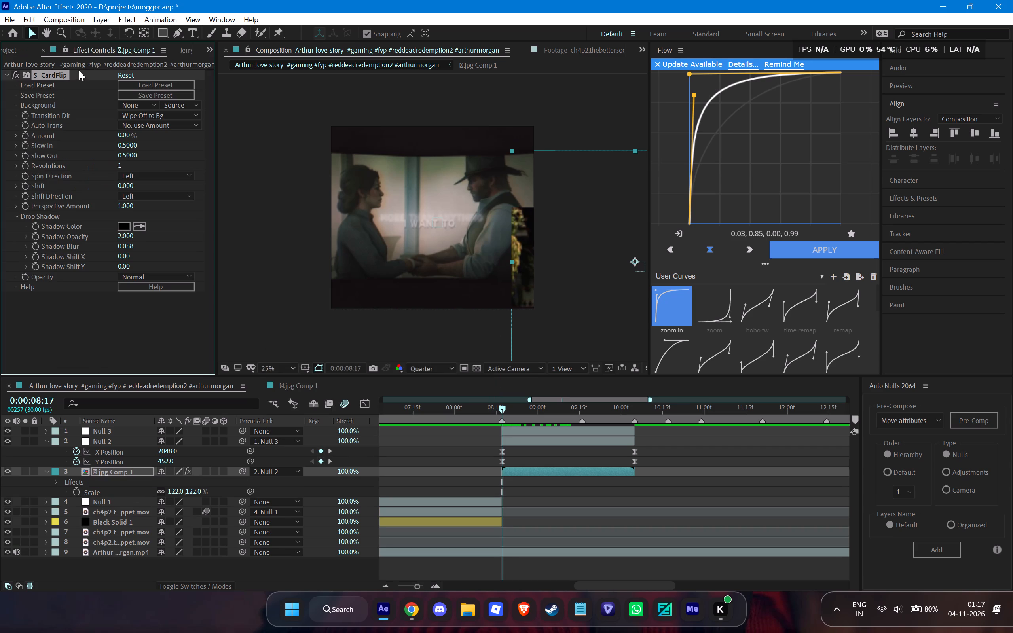
# Keyframe the S_CardFlip Amount at 21% at 0:00:08:17.
pyautogui.click(25, 144)
pyautogui.click(25, 144)
pyautogui.click(25, 136)
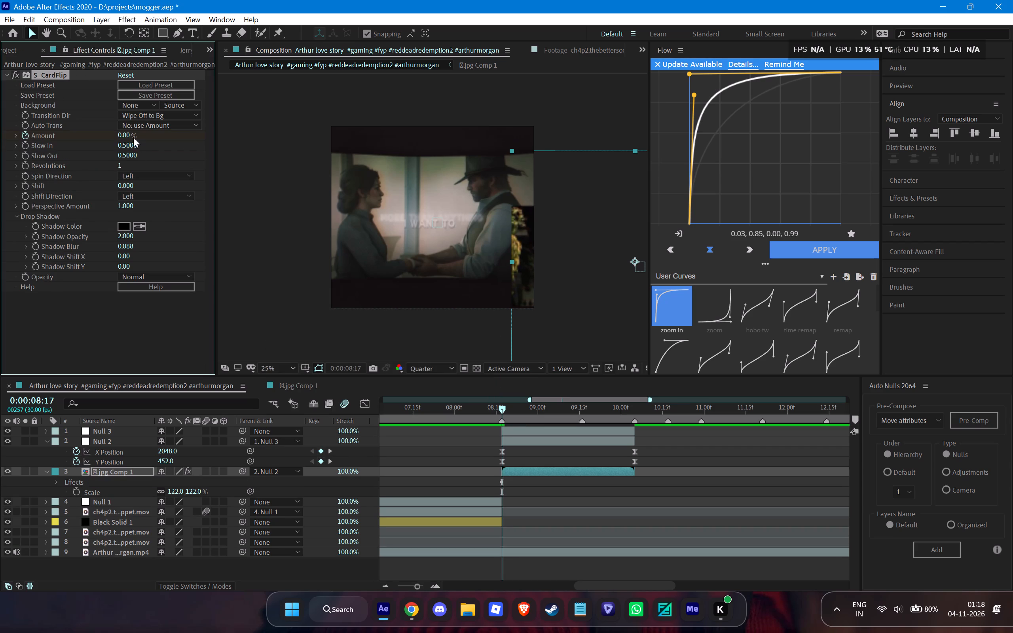
pyautogui.moveTo(123, 135); pyautogui.dragTo(140, 139)
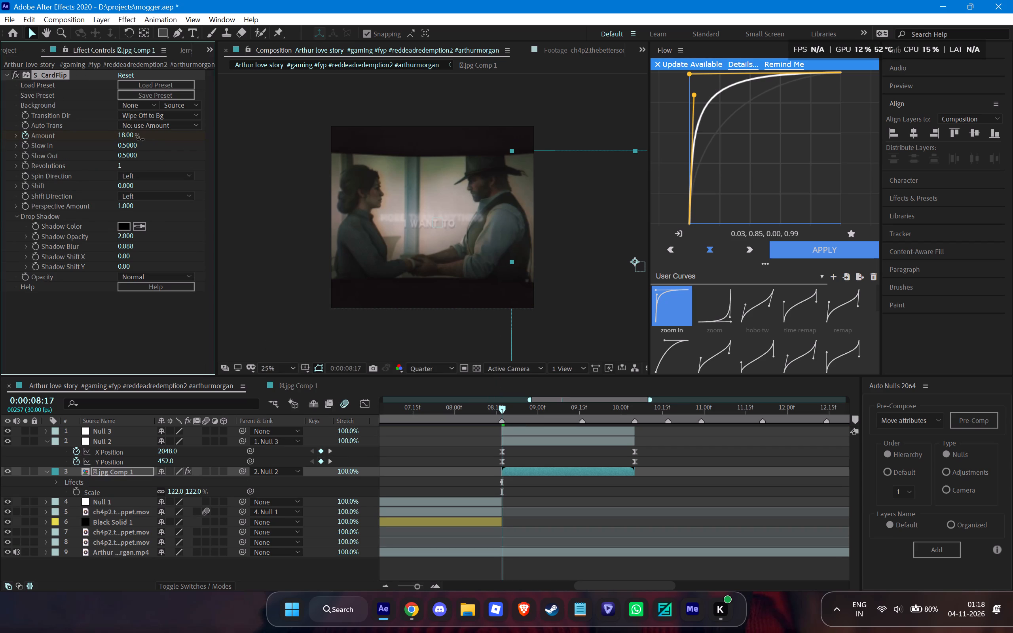
pyautogui.moveTo(140, 139); pyautogui.dragTo(357, 142)
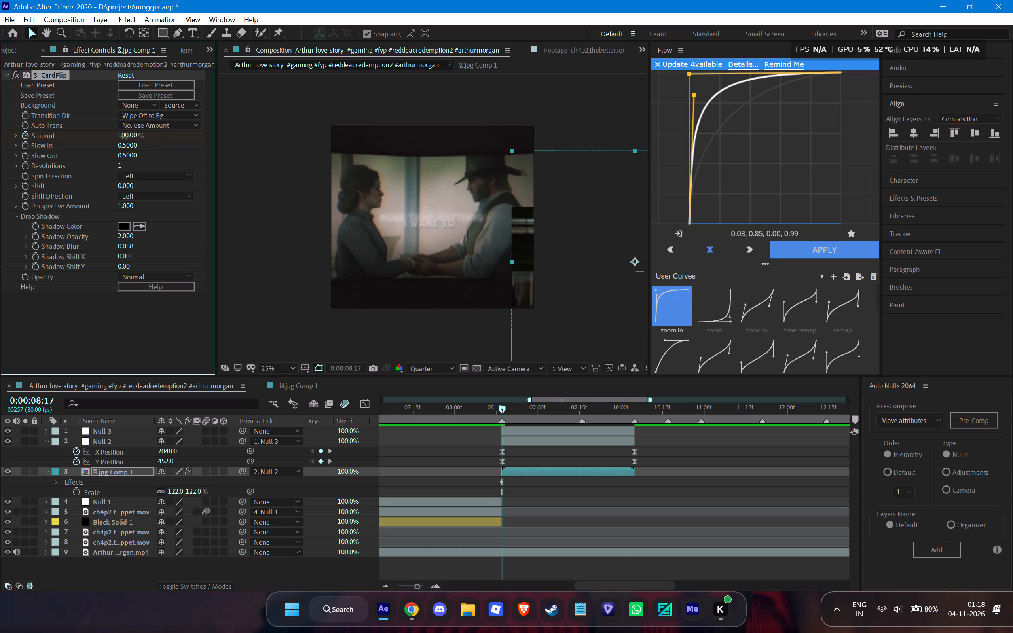
pyautogui.click(124, 138)
pyautogui.write('50')
pyautogui.press('Return')
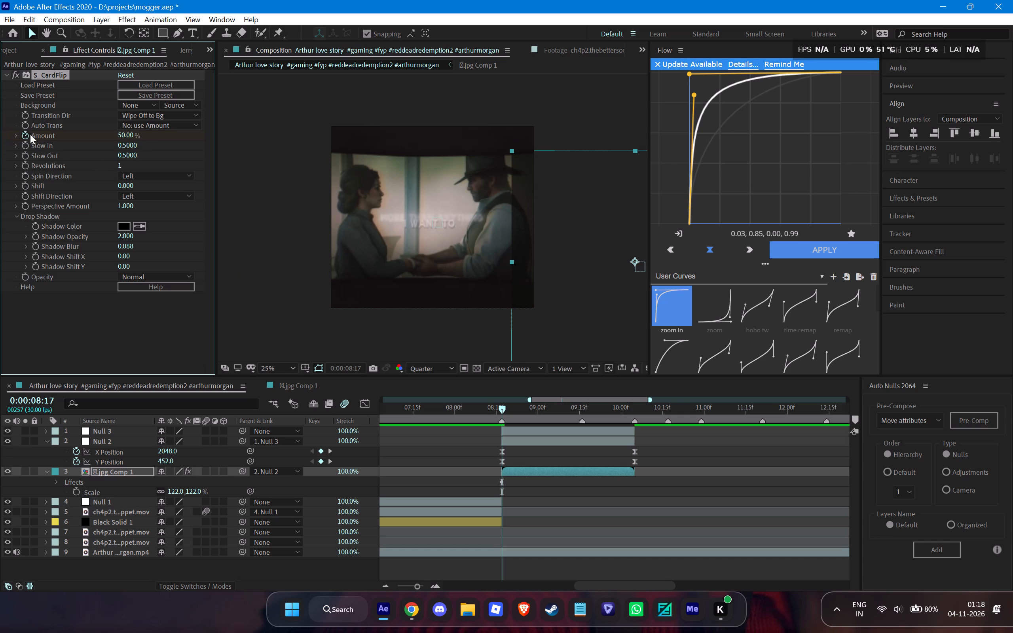
pyautogui.moveTo(129, 135); pyautogui.dragTo(91, 136)
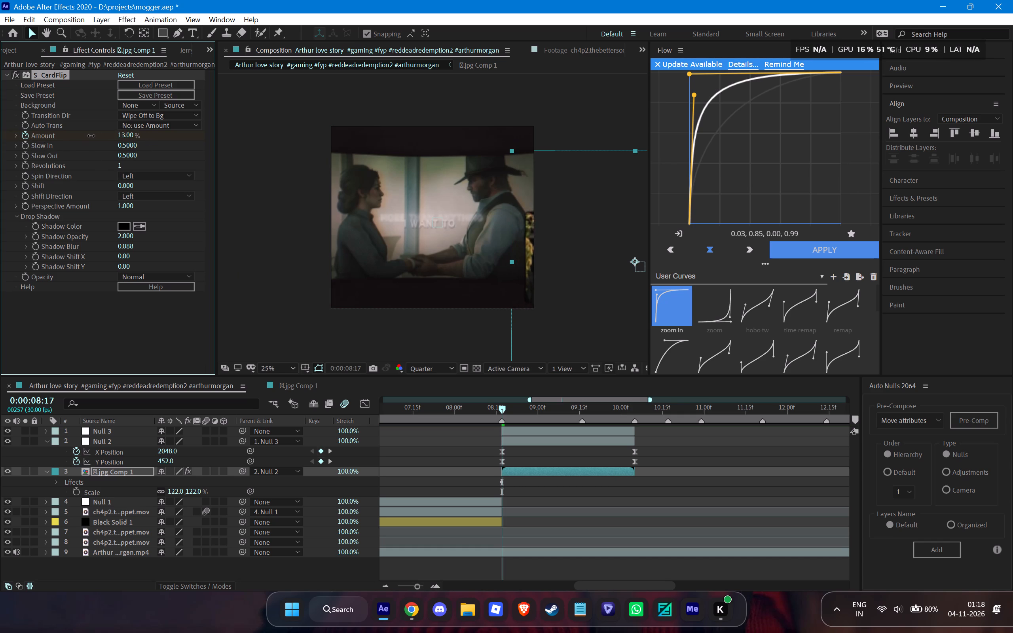
pyautogui.moveTo(91, 136); pyautogui.dragTo(96, 136)
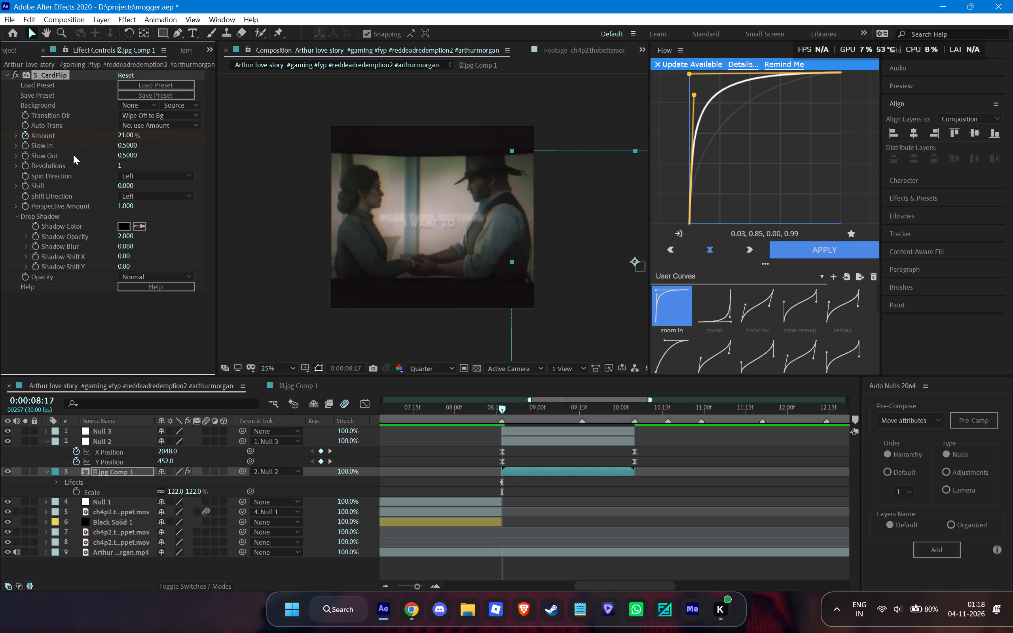
# Add an S_CardFlip Amount keyframe of 0% and place it at the photo's end, at the 0:00:10:05 marker.
pyautogui.press('u')
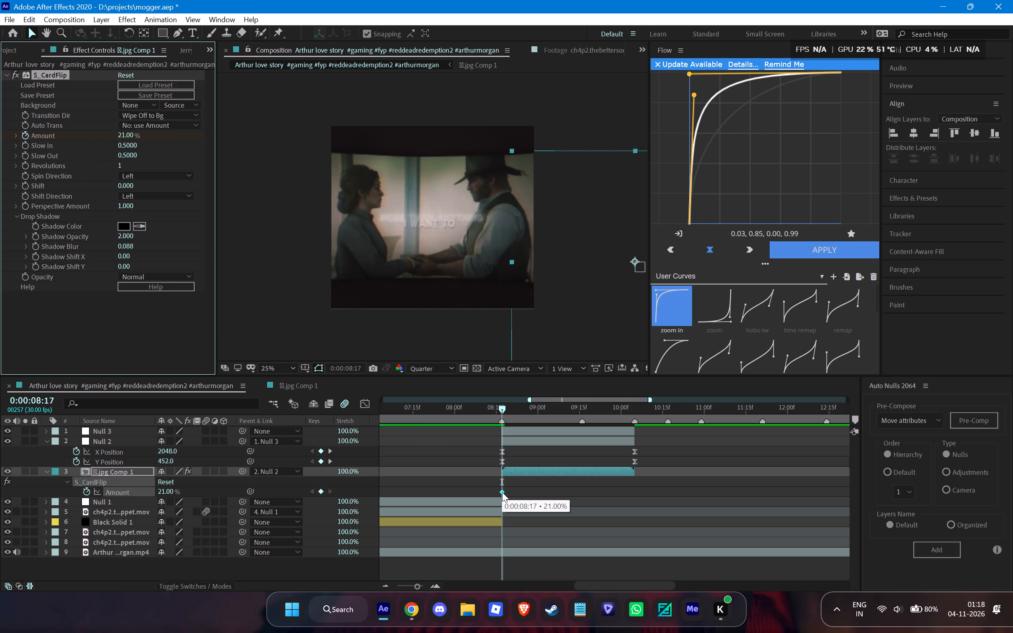
pyautogui.moveTo(524, 411); pyautogui.dragTo(591, 424)
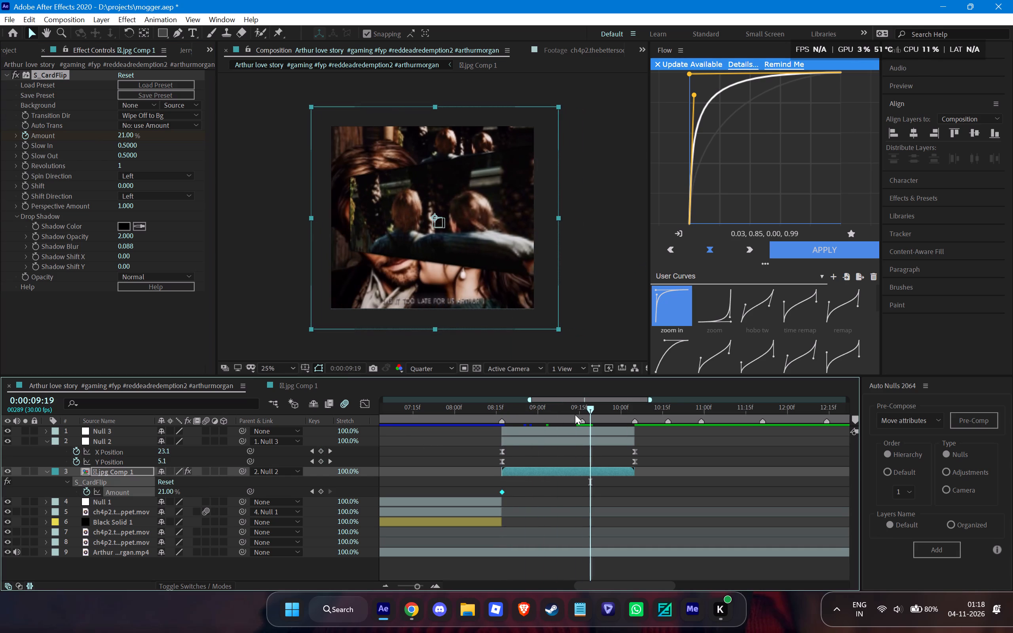
pyautogui.moveTo(128, 136); pyautogui.dragTo(0, 153)
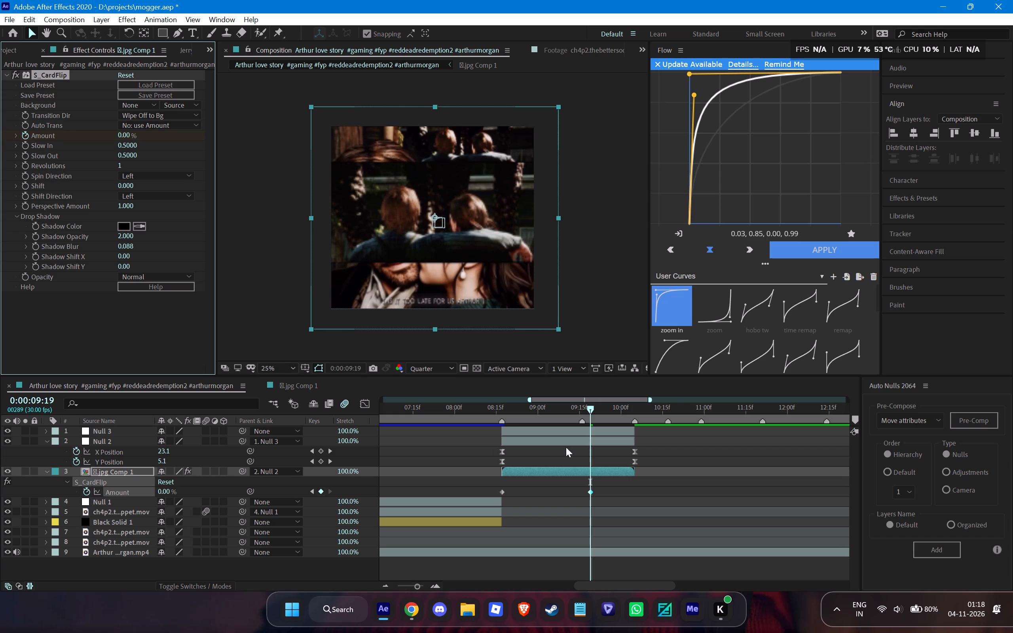
pyautogui.moveTo(590, 487); pyautogui.dragTo(636, 500)
# Apply the "zoom in" user curve from Flow to both S_CardFlip Amount keyframes.
pyautogui.moveTo(644, 489); pyautogui.dragTo(471, 493)
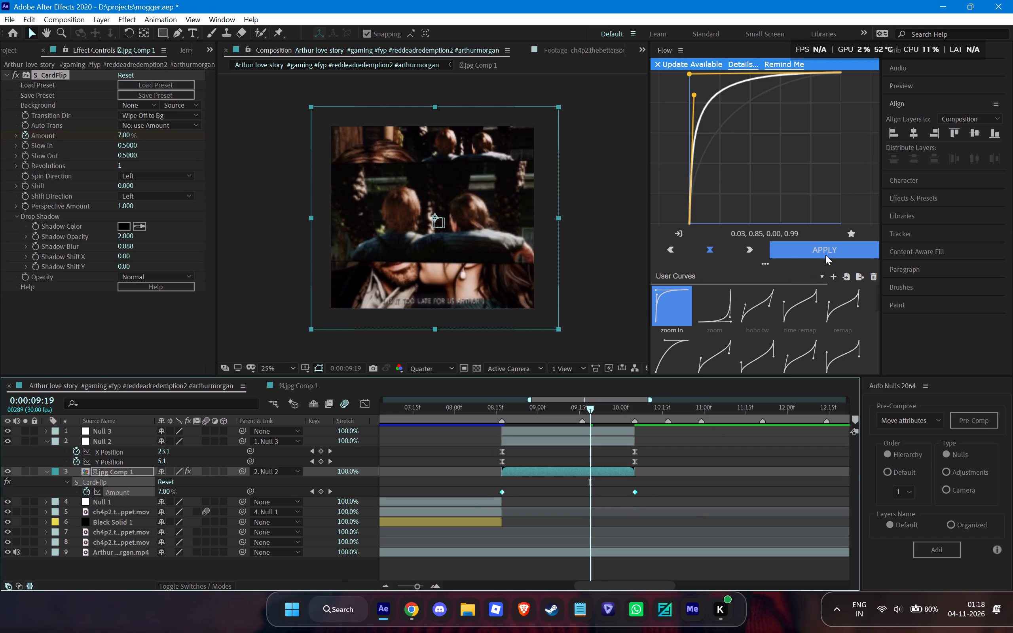
pyautogui.click(826, 251)
# Enable motion blur on the pre-composed photo layer.
pyautogui.moveTo(561, 415); pyautogui.dragTo(508, 418)
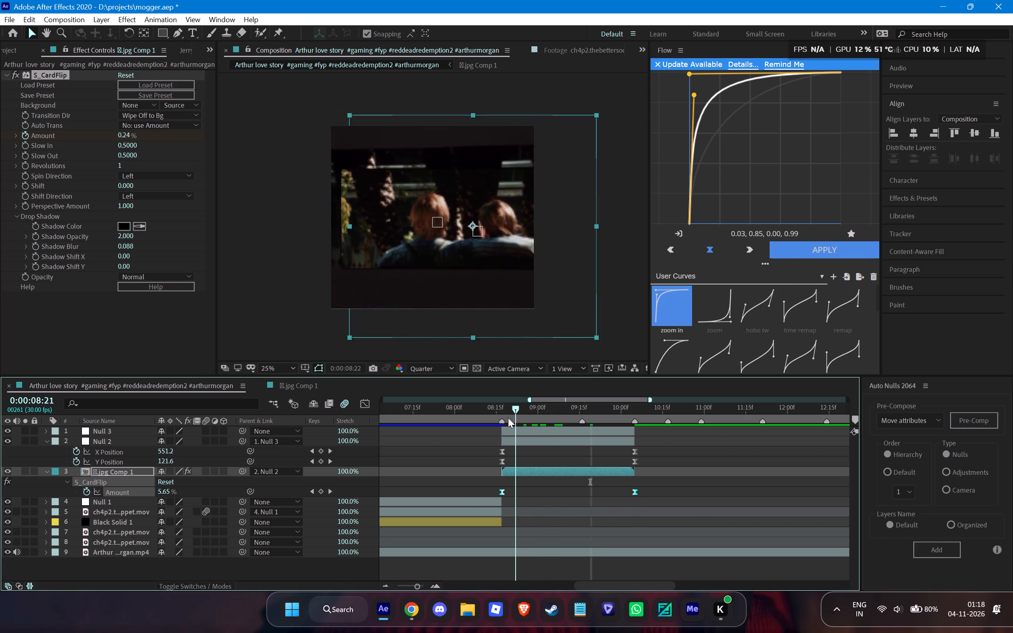
pyautogui.moveTo(508, 418); pyautogui.dragTo(516, 424)
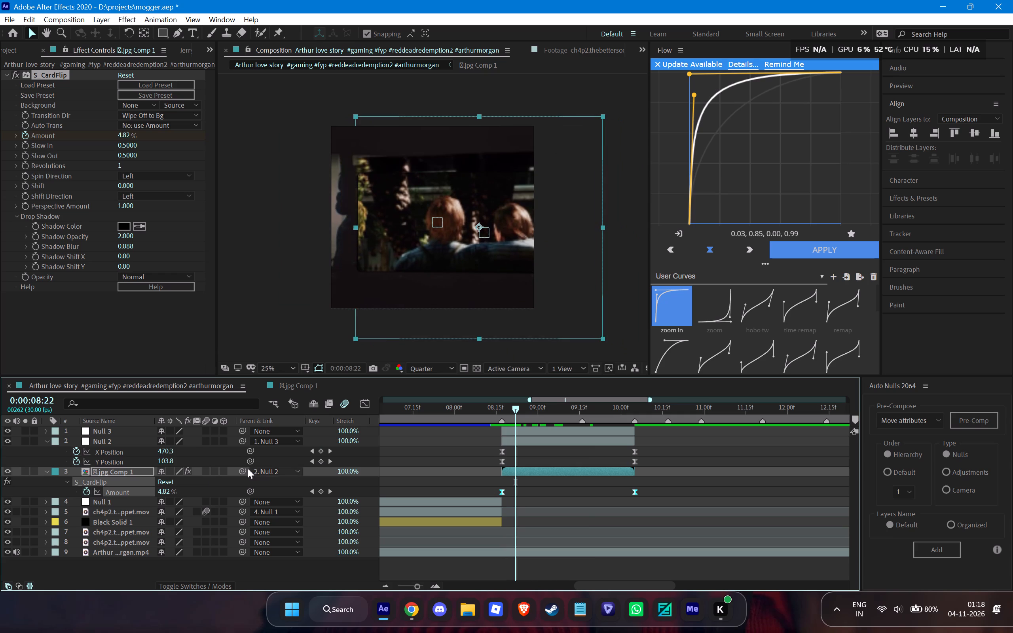
pyautogui.click(204, 470)
# Scrub through the photo's span up to 0:00:10:05 to examine the slide and card flip with motion blur.
pyautogui.moveTo(516, 412); pyautogui.dragTo(512, 411)
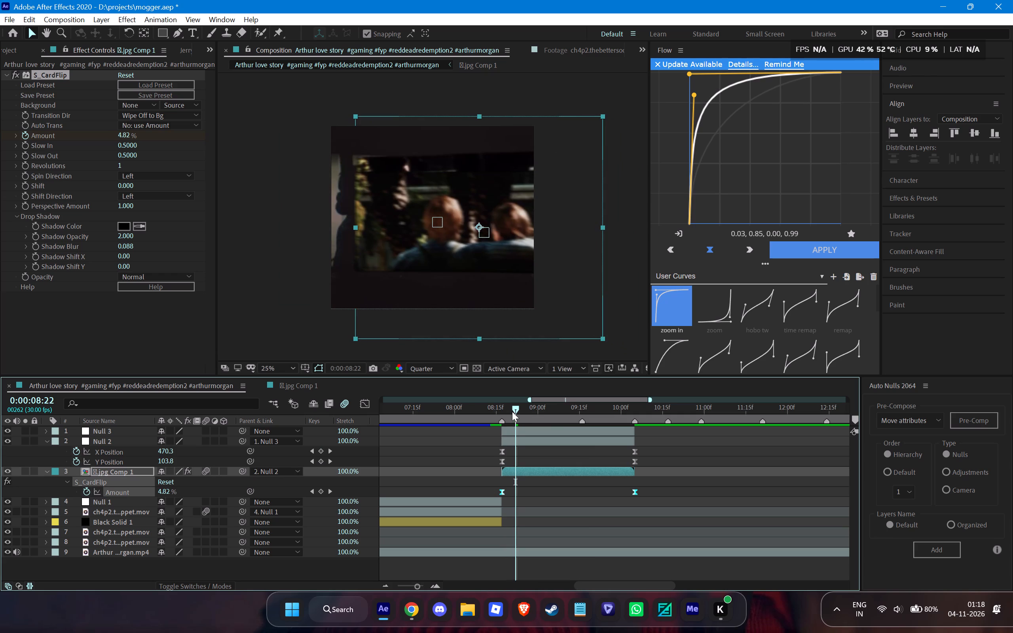
pyautogui.moveTo(512, 411); pyautogui.dragTo(517, 413)
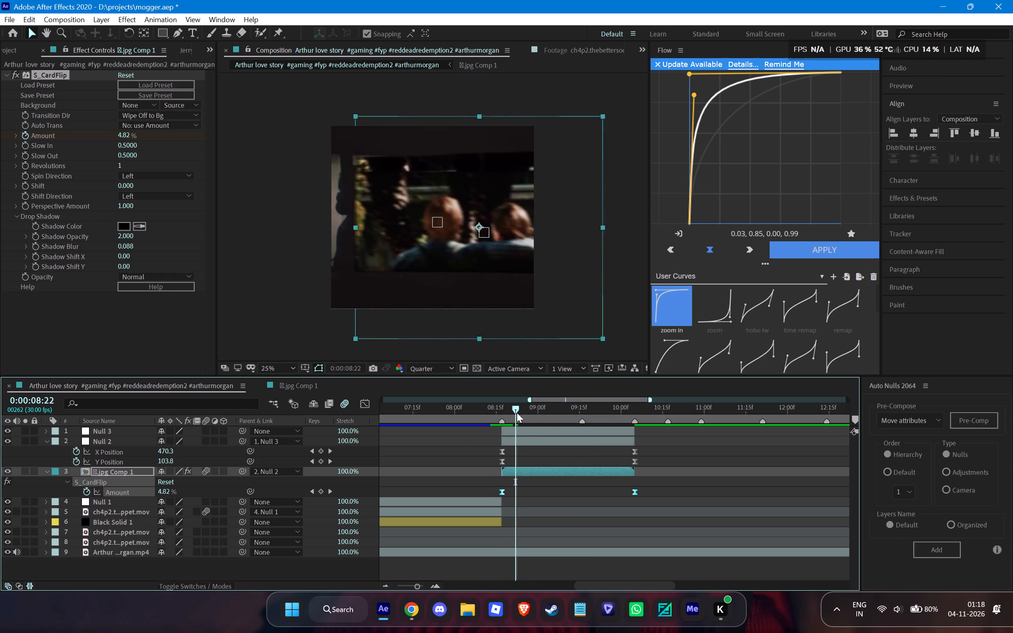
pyautogui.moveTo(517, 413); pyautogui.dragTo(639, 429)
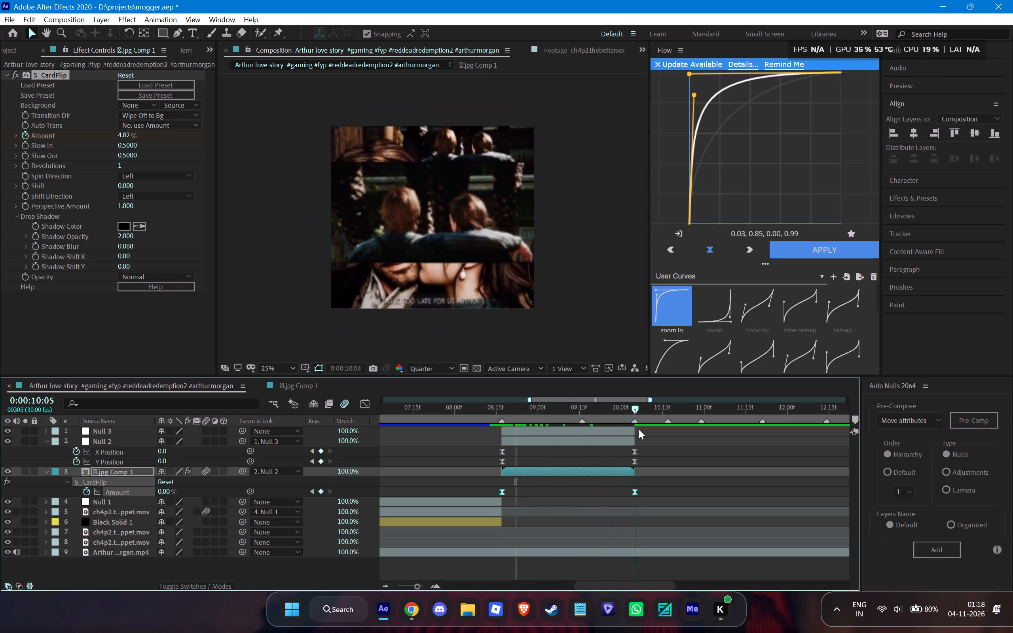
pyautogui.moveTo(639, 429); pyautogui.dragTo(540, 435)
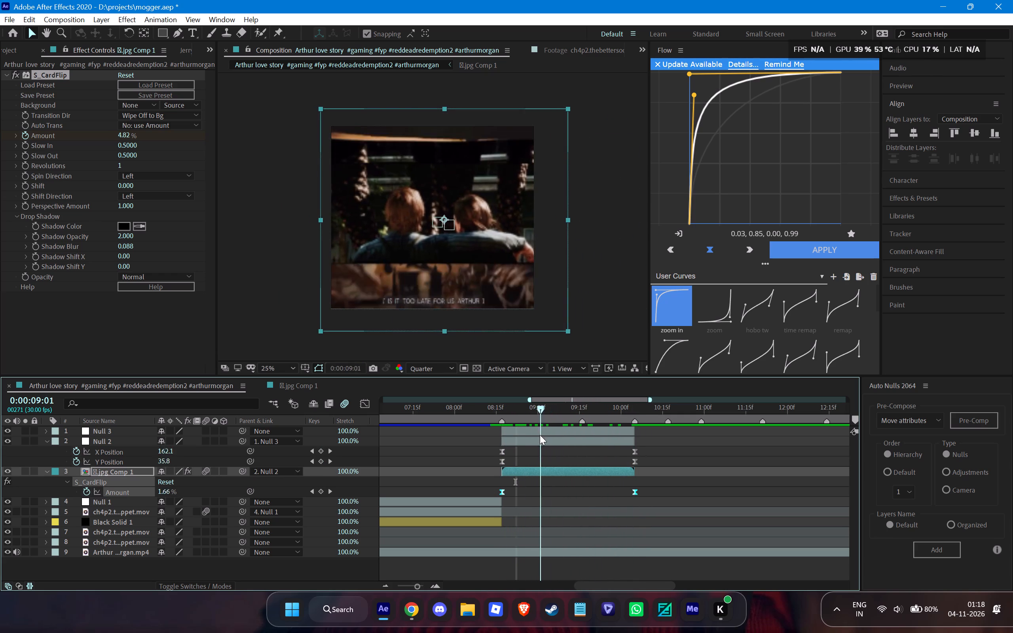
pyautogui.moveTo(540, 435); pyautogui.dragTo(558, 440)
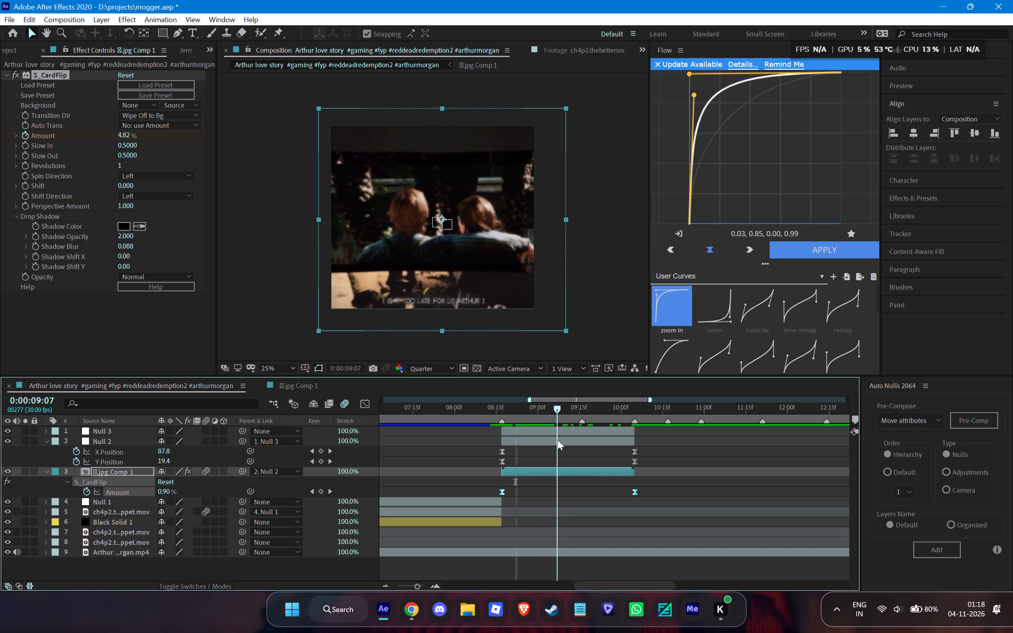
pyautogui.moveTo(558, 440); pyautogui.dragTo(554, 443)
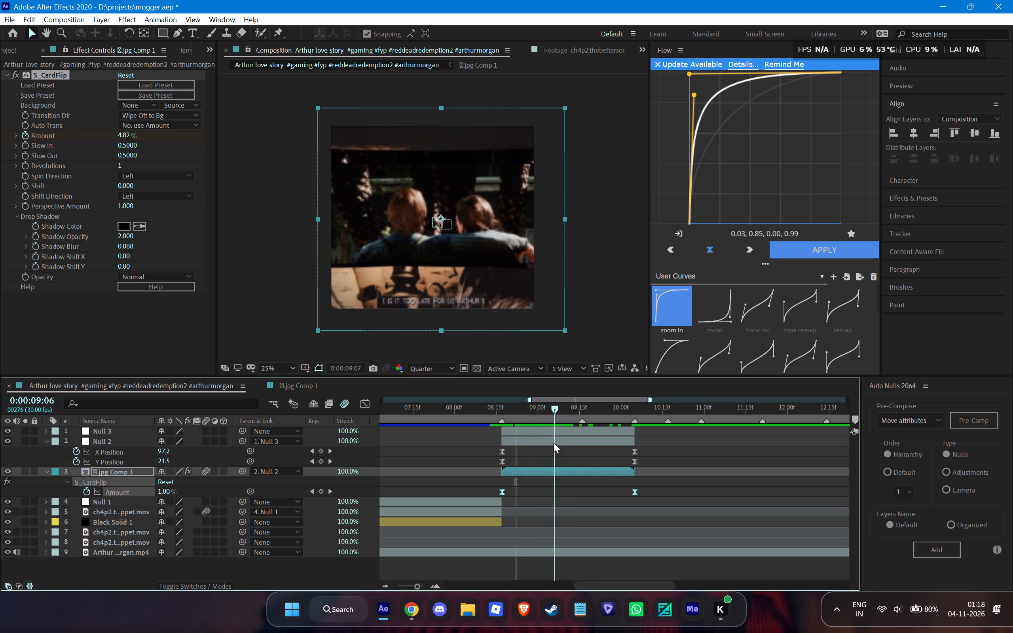
pyautogui.moveTo(554, 443); pyautogui.dragTo(538, 443)
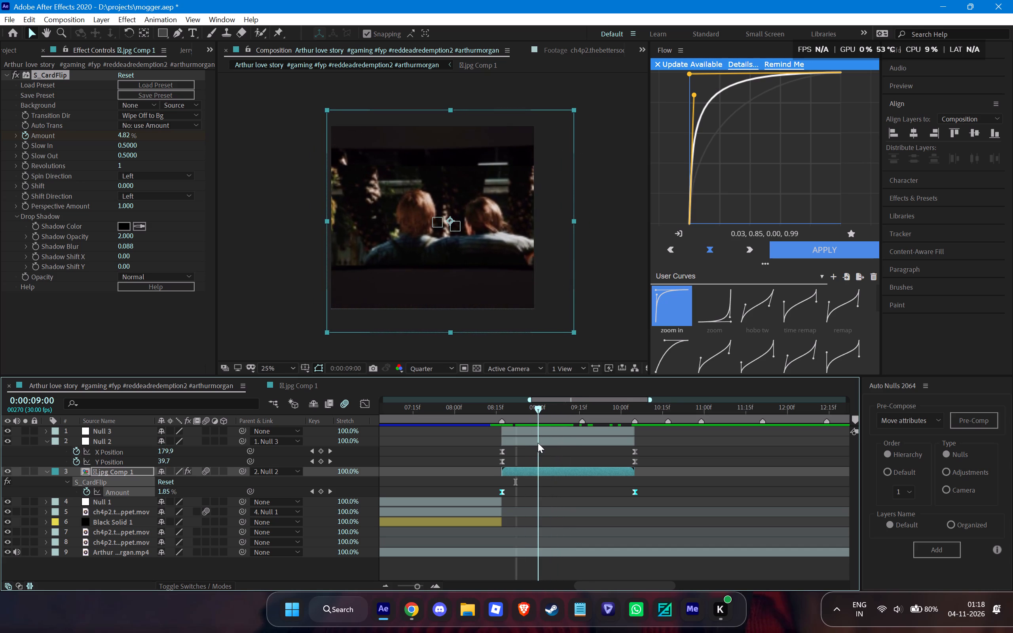
pyautogui.moveTo(538, 443); pyautogui.dragTo(531, 444)
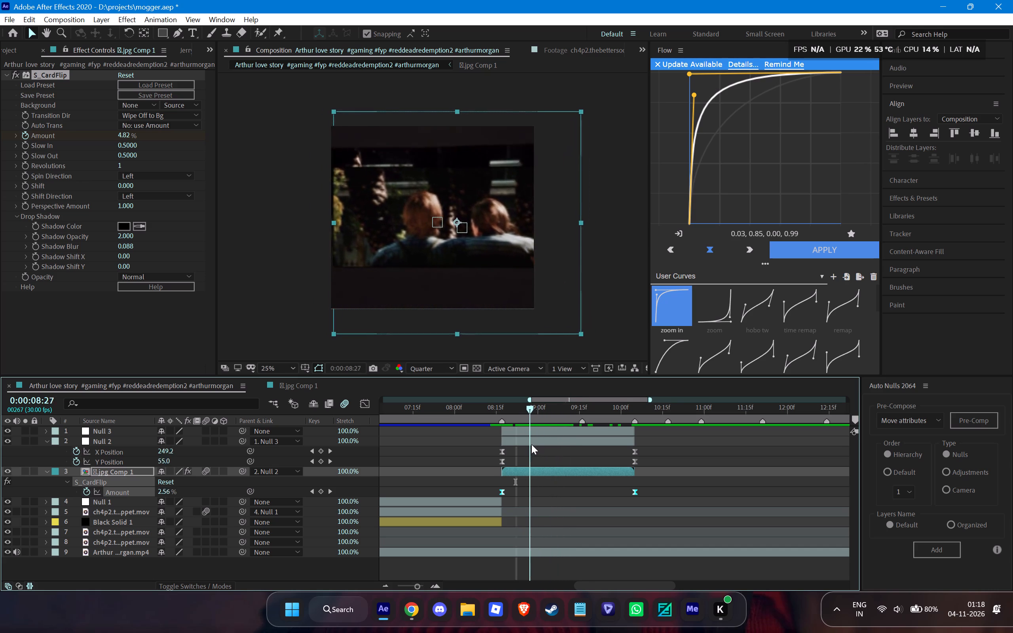
pyautogui.moveTo(531, 444); pyautogui.dragTo(539, 445)
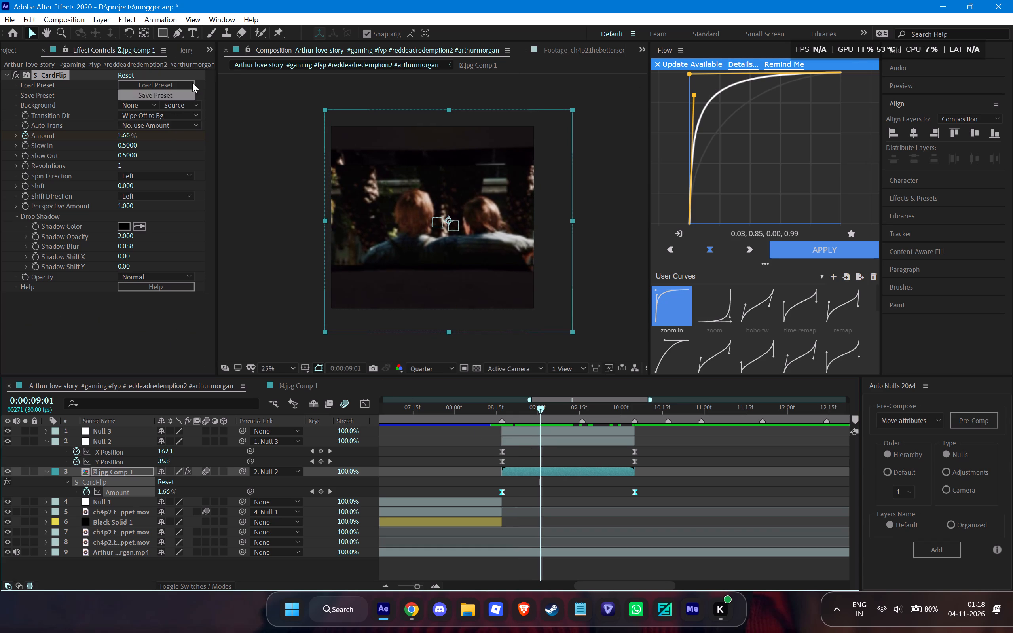
# Add the original couple photo (.jpg) to the composition above the pre-composed photo layer, starting at 0:00:08:17.
pyautogui.click(212, 50)
pyautogui.click(226, 66)
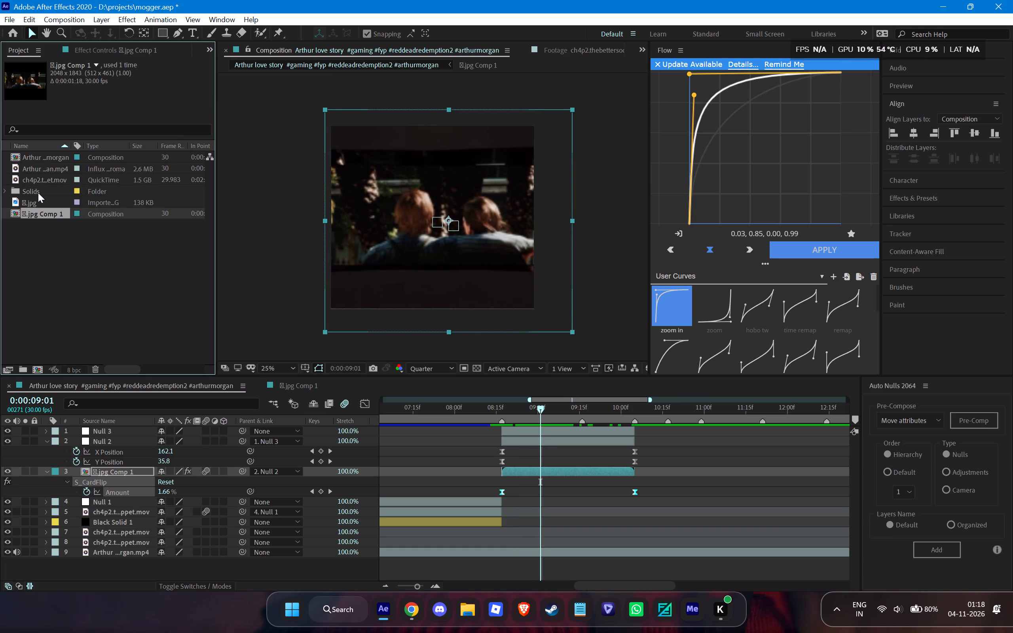
pyautogui.click(32, 203)
pyautogui.moveTo(32, 203); pyautogui.dragTo(578, 479)
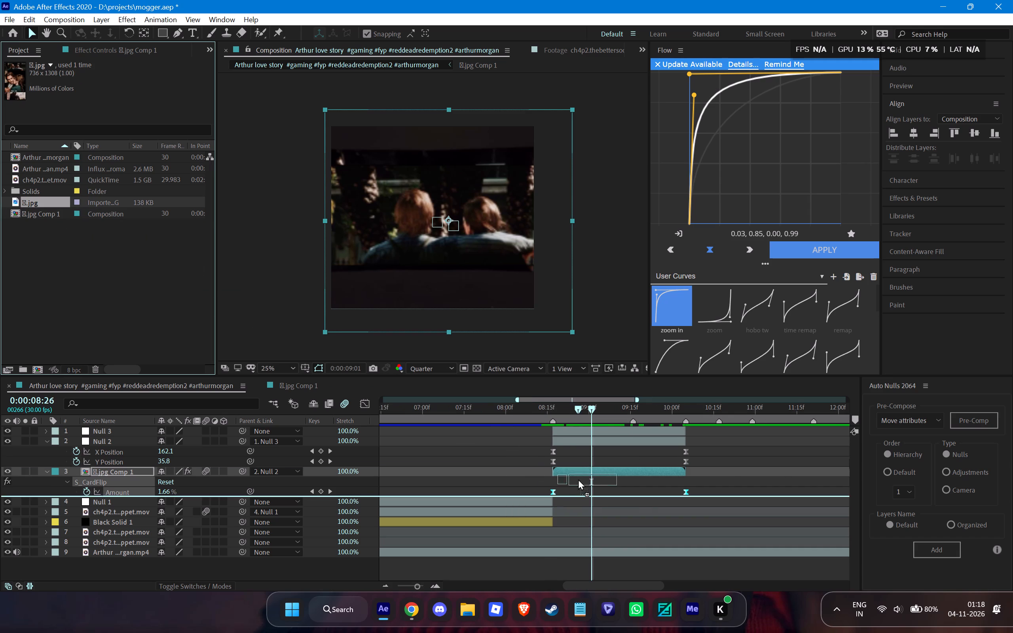
pyautogui.moveTo(578, 479); pyautogui.dragTo(560, 460)
pyautogui.moveTo(605, 470); pyautogui.dragTo(599, 471)
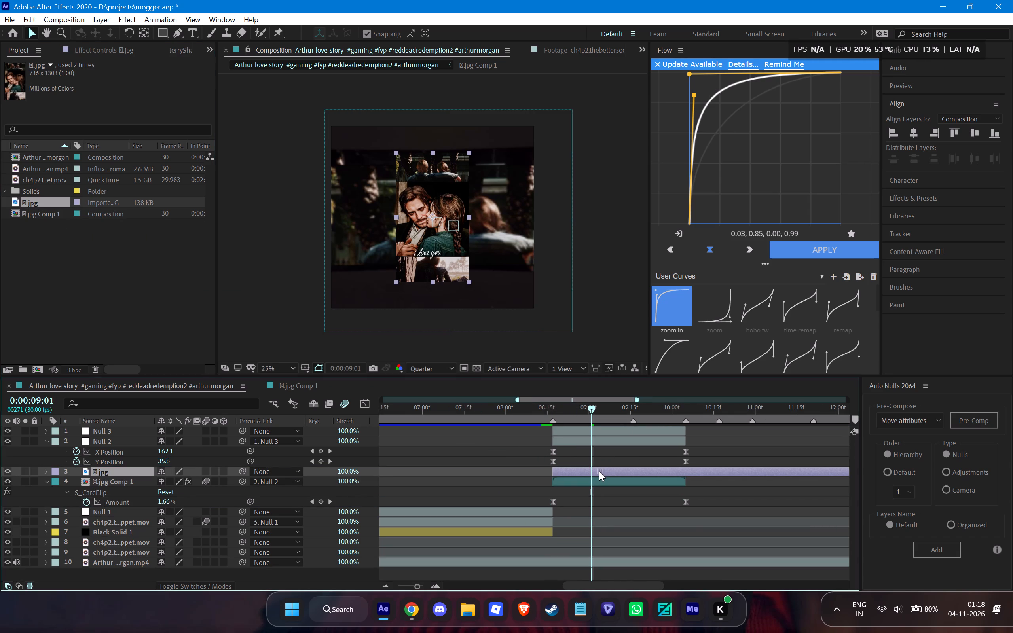
# Scale the new couple photo layer to 281% so that it fills the frame width.
pyautogui.press('s')
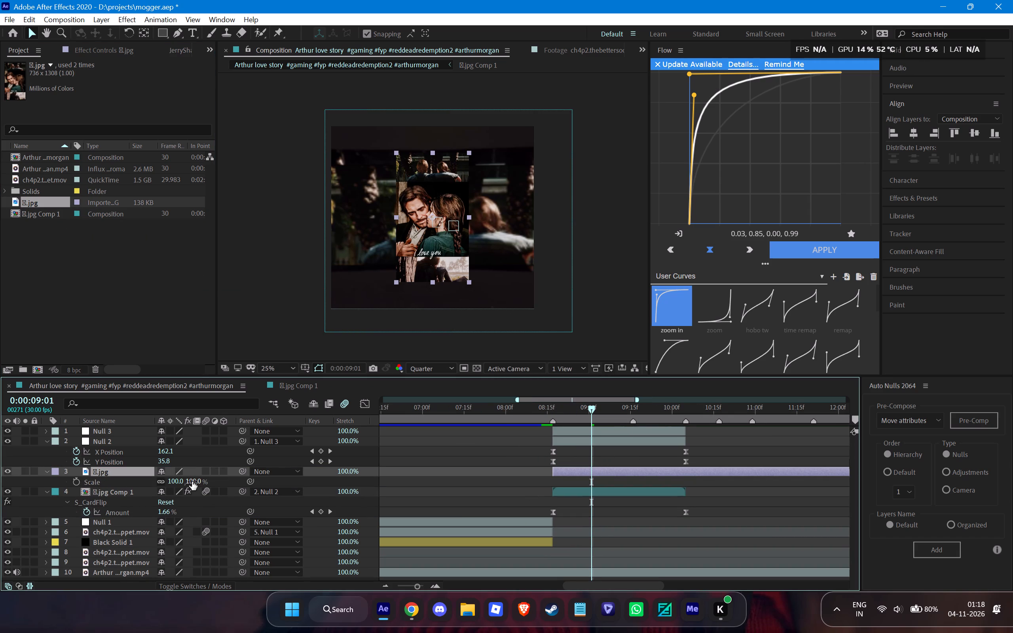
pyautogui.moveTo(192, 481); pyautogui.dragTo(328, 502)
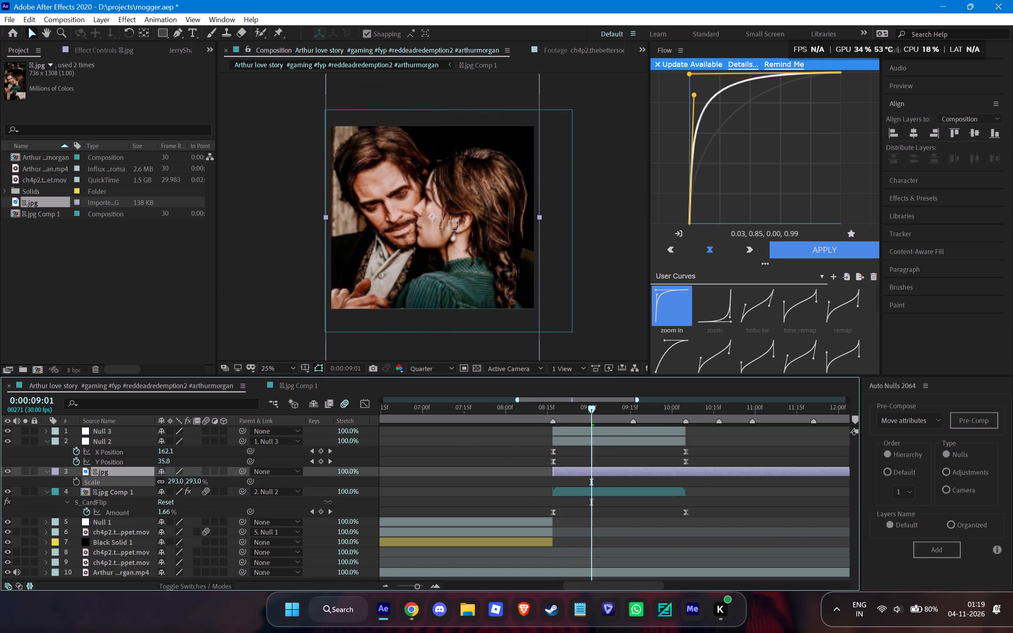
pyautogui.moveTo(328, 502); pyautogui.dragTo(322, 503)
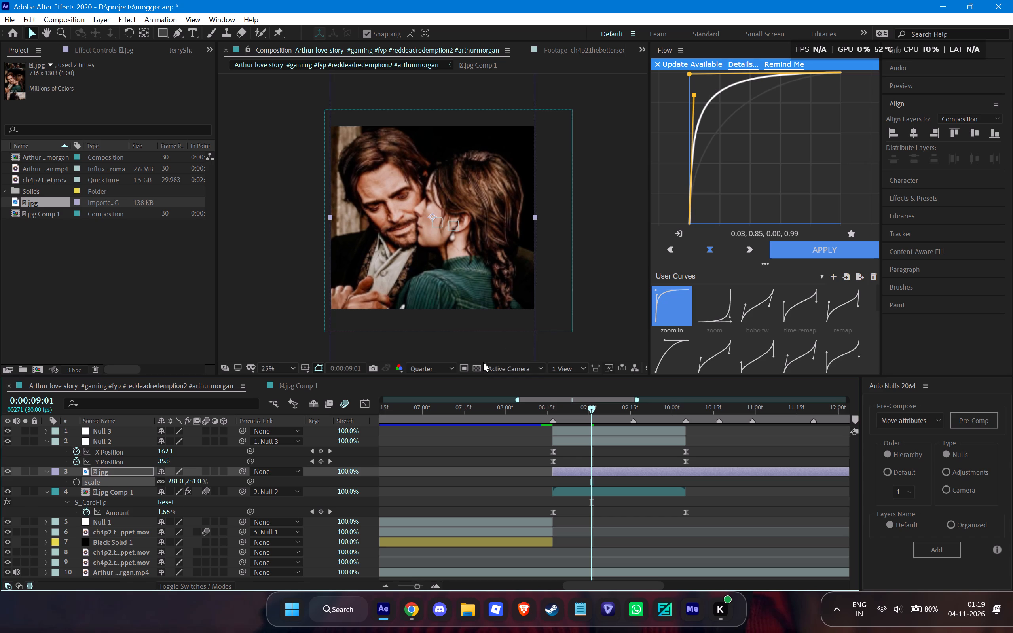
# Shift the enlarged couple photo slightly downward in the frame, keeping both faces centred in the composition.
pyautogui.moveTo(470, 252); pyautogui.dragTo(471, 261)
pyautogui.moveTo(461, 270); pyautogui.dragTo(461, 272)
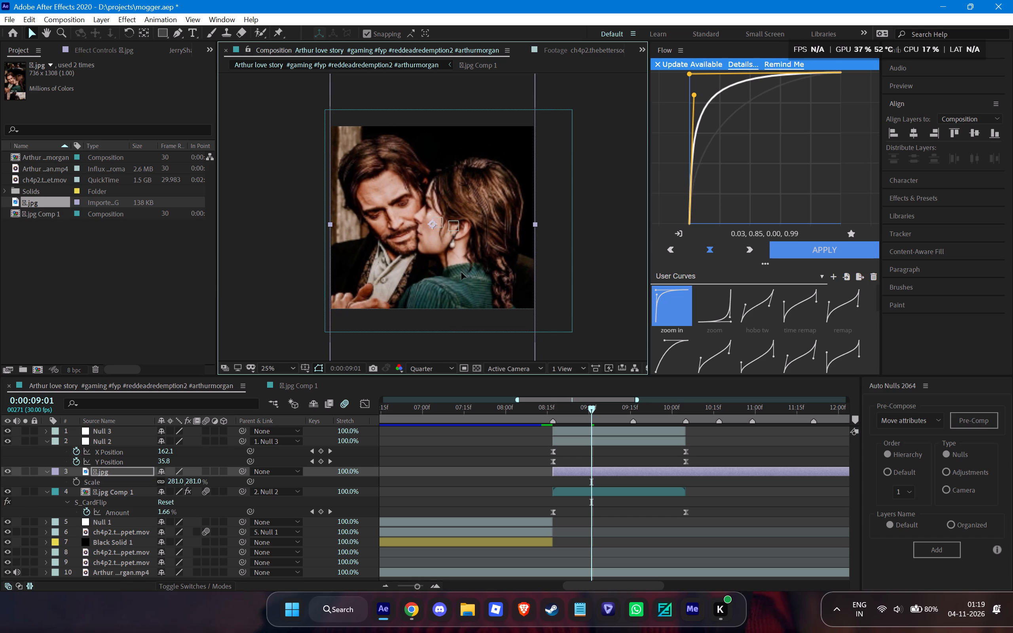
pyautogui.moveTo(461, 272); pyautogui.dragTo(461, 279)
pyautogui.moveTo(455, 239); pyautogui.dragTo(455, 241)
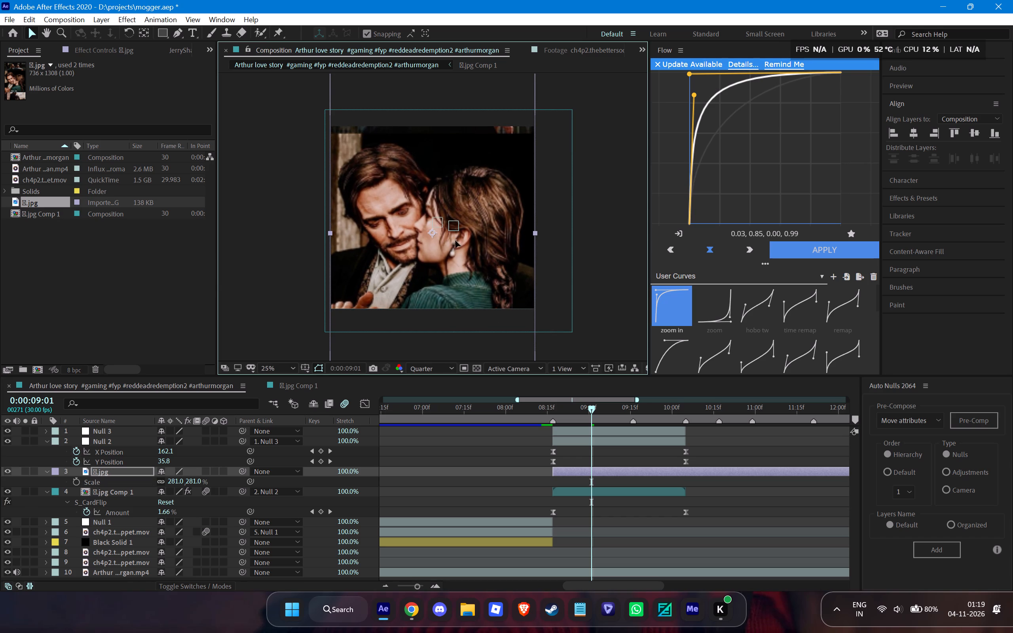
pyautogui.moveTo(455, 241); pyautogui.dragTo(455, 257)
pyautogui.moveTo(446, 258); pyautogui.dragTo(447, 238)
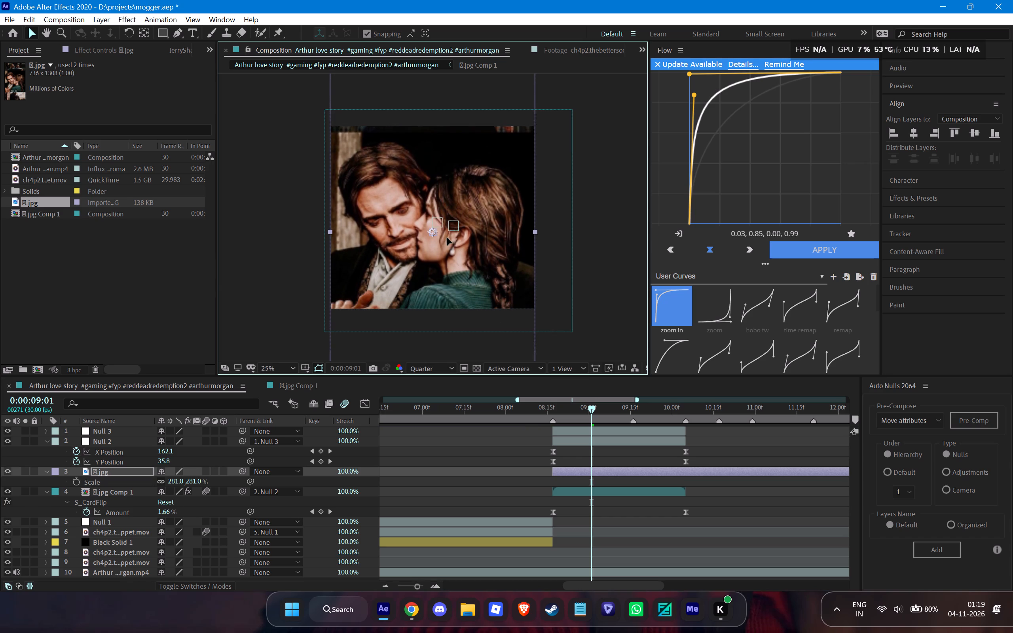
pyautogui.moveTo(447, 238); pyautogui.dragTo(448, 233)
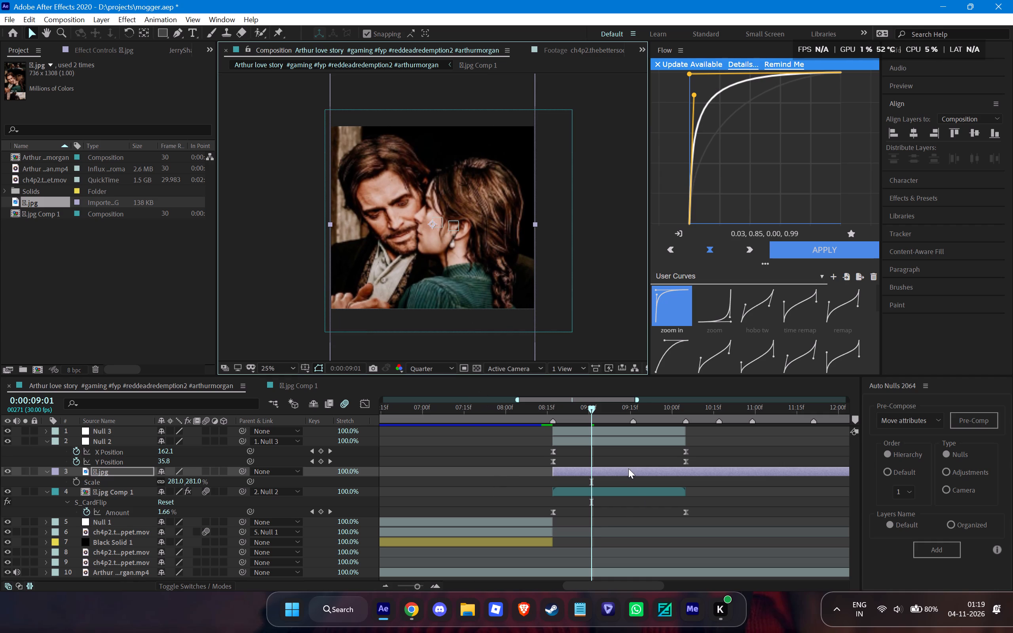
# Split the couple photo layer at 0:00:10:05 and delete the part after it.
pyautogui.moveTo(674, 412); pyautogui.dragTo(685, 413)
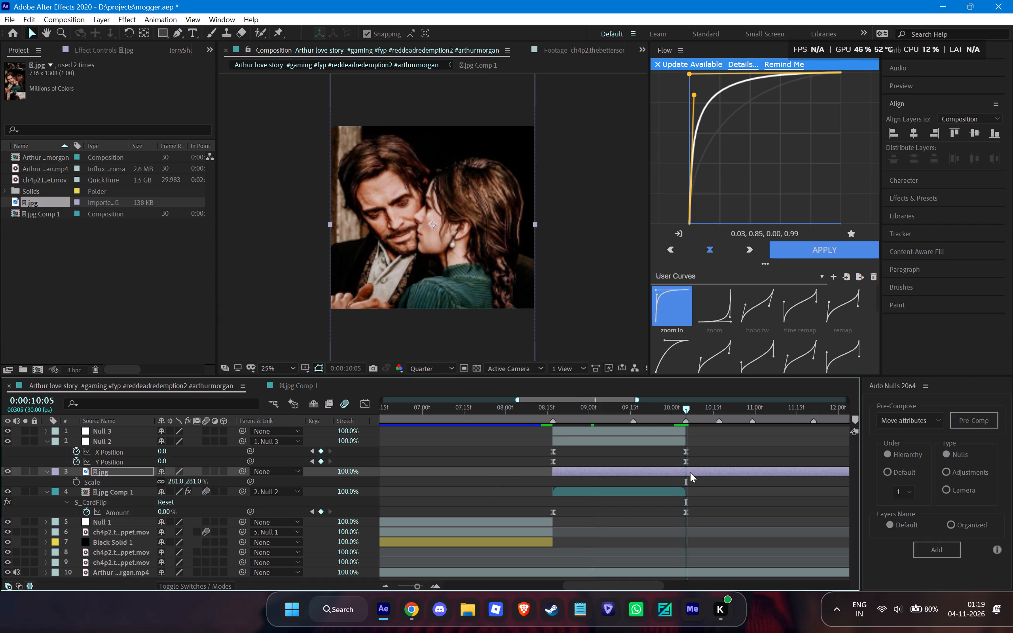
pyautogui.click(690, 472)
pyautogui.hotkey('ctrl', 'shift', 'd')
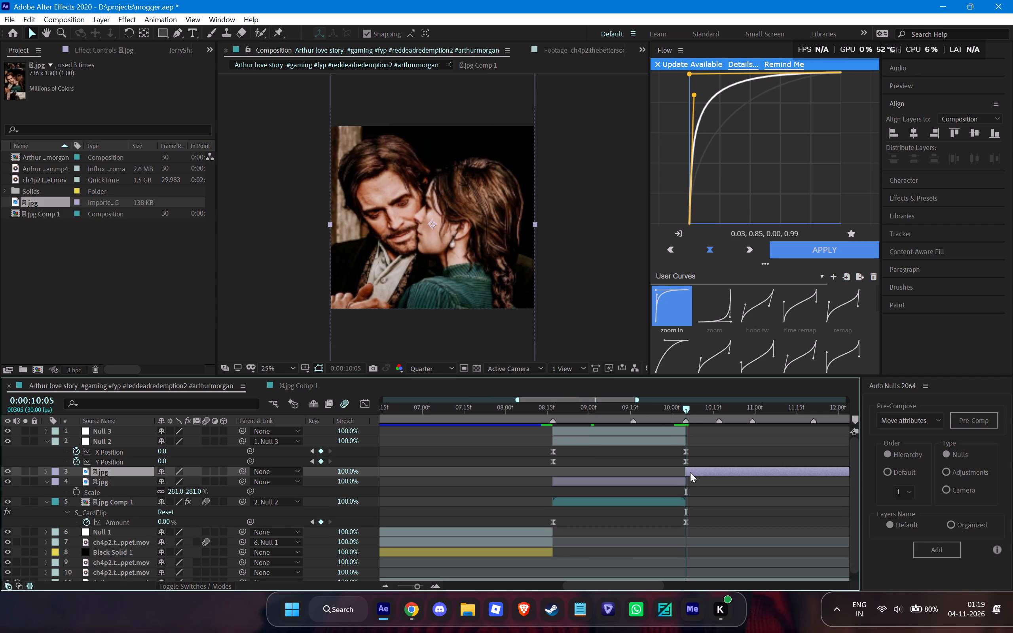
pyautogui.press('BackSpace')
# Move the couple photo layer beneath the .jpg Comp 1 layer and check the overlap across its span.
pyautogui.moveTo(666, 410); pyautogui.dragTo(637, 414)
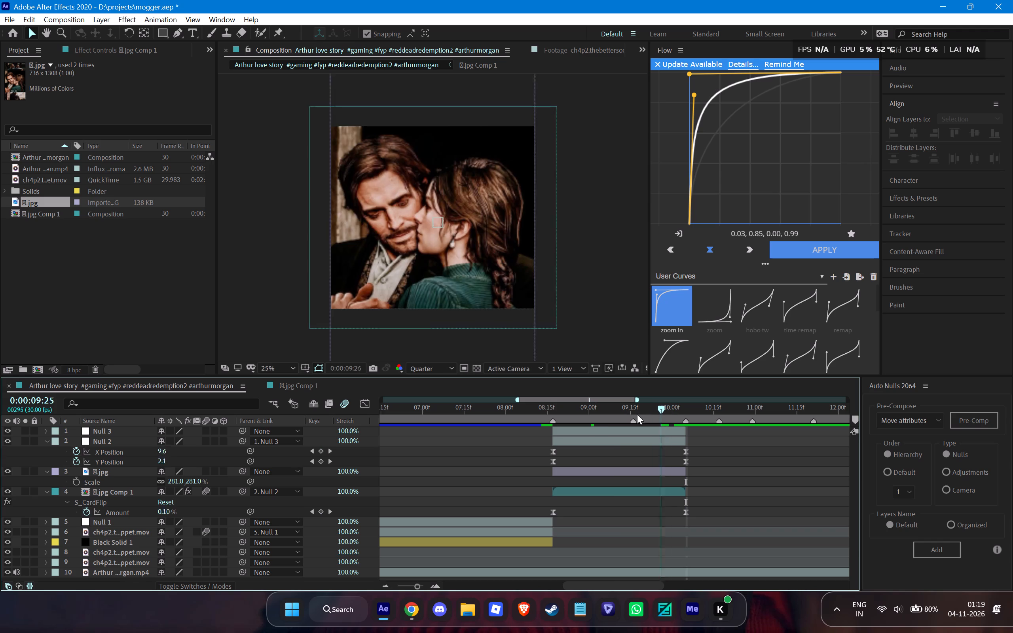
pyautogui.moveTo(637, 414); pyautogui.dragTo(560, 451)
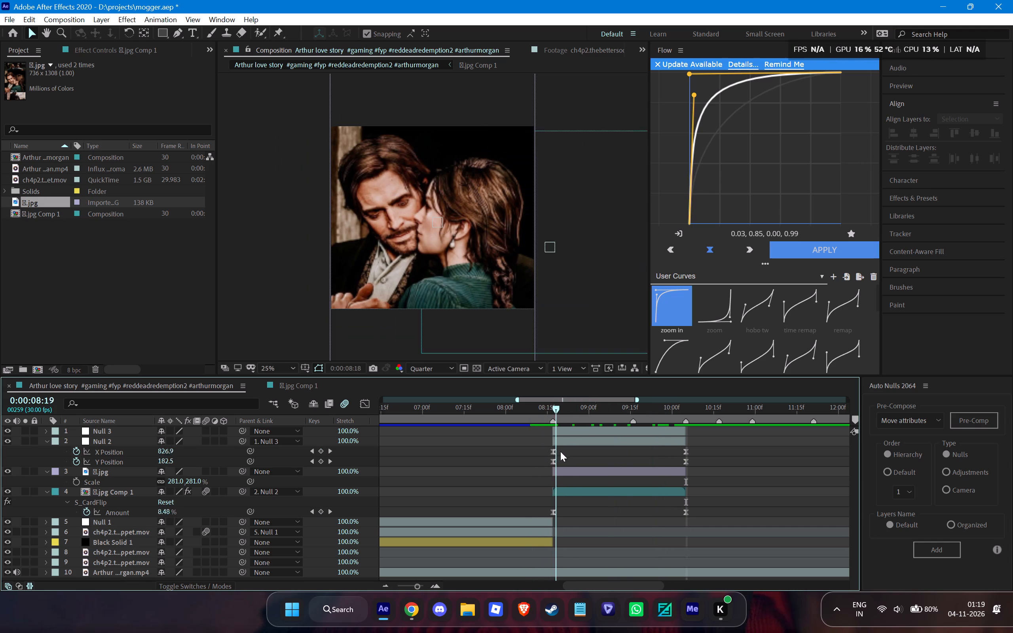
pyautogui.moveTo(560, 451); pyautogui.dragTo(551, 457)
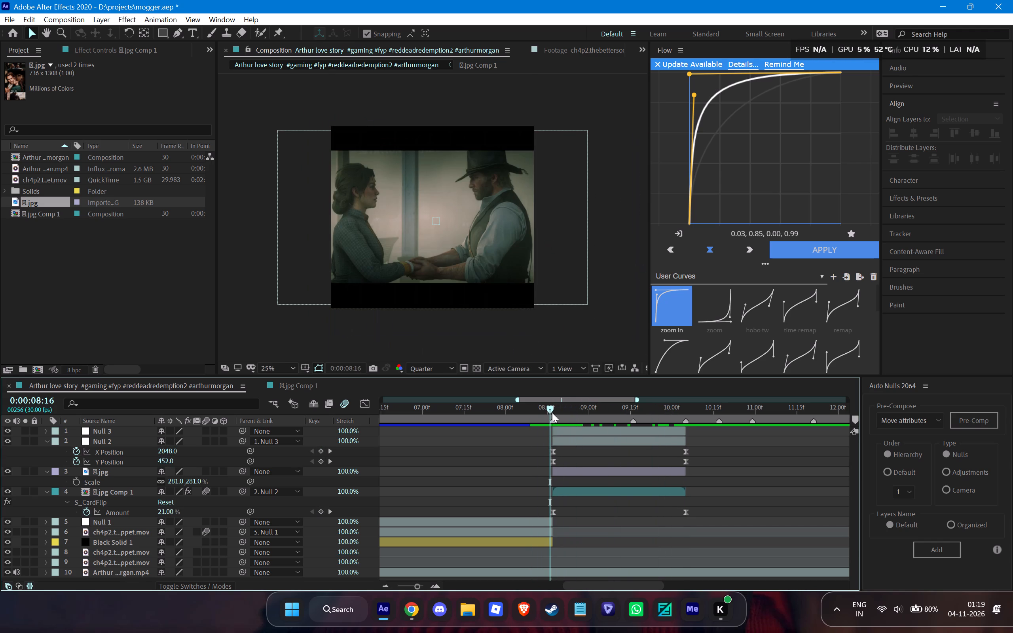
pyautogui.click(546, 407)
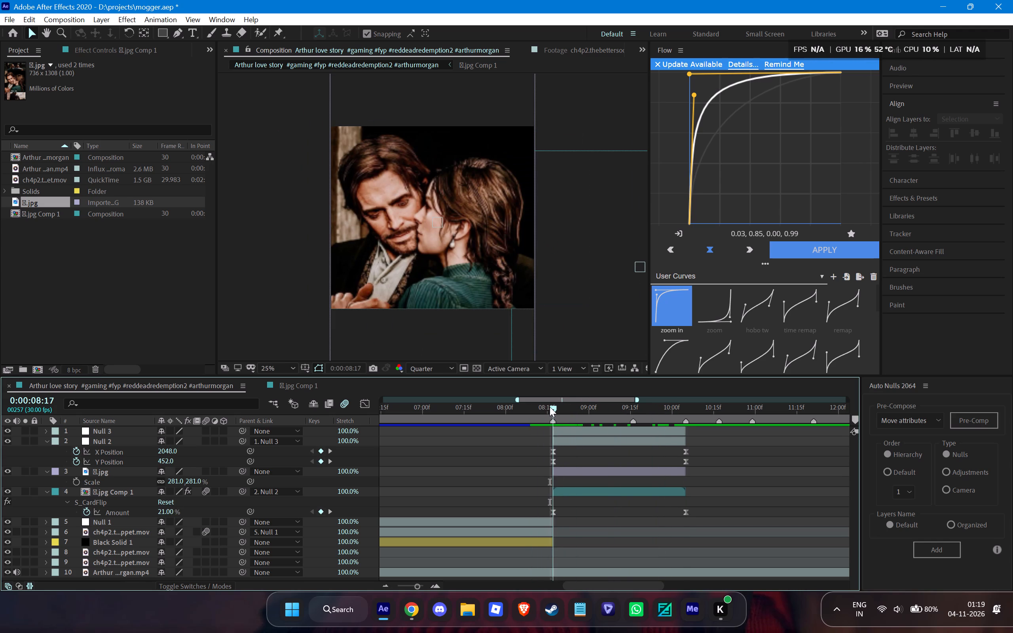
pyautogui.click(567, 471)
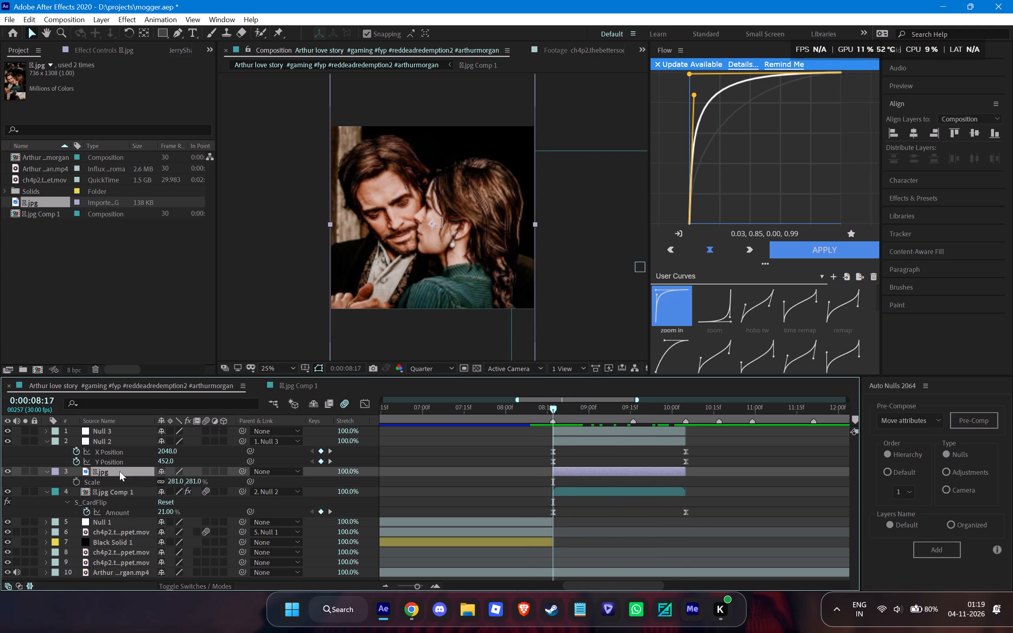
pyautogui.moveTo(120, 471); pyautogui.dragTo(118, 490)
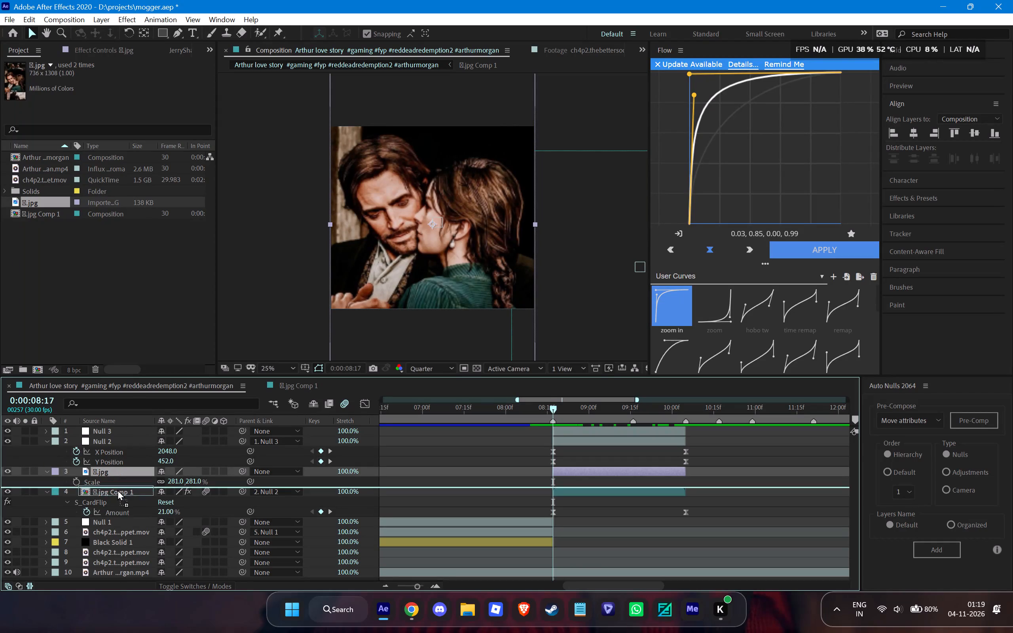
pyautogui.moveTo(118, 490); pyautogui.dragTo(118, 493)
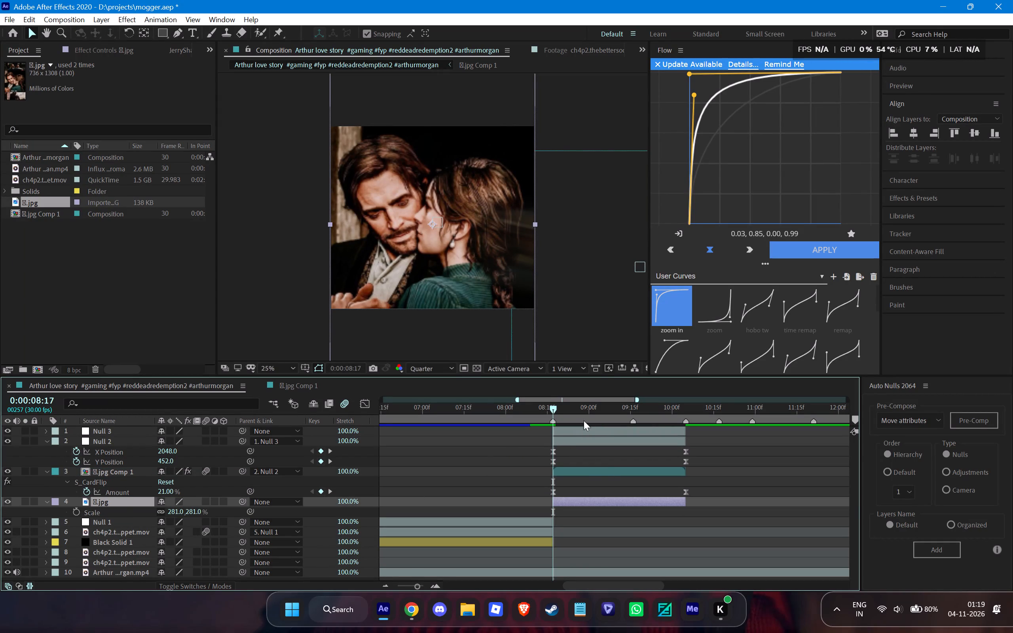
pyautogui.moveTo(551, 411); pyautogui.dragTo(621, 434)
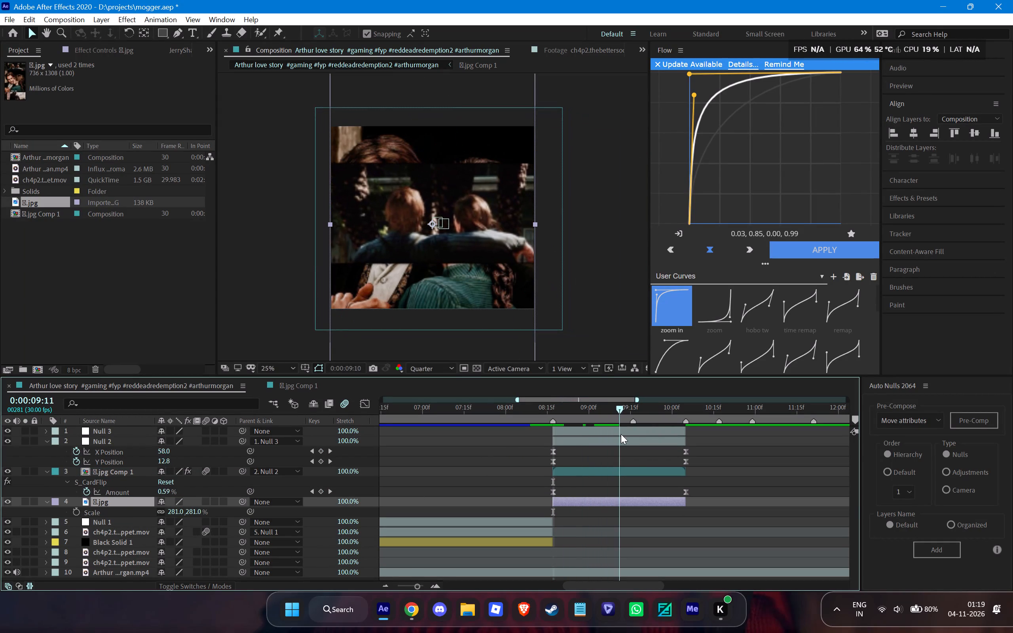
pyautogui.moveTo(621, 434); pyautogui.dragTo(550, 451)
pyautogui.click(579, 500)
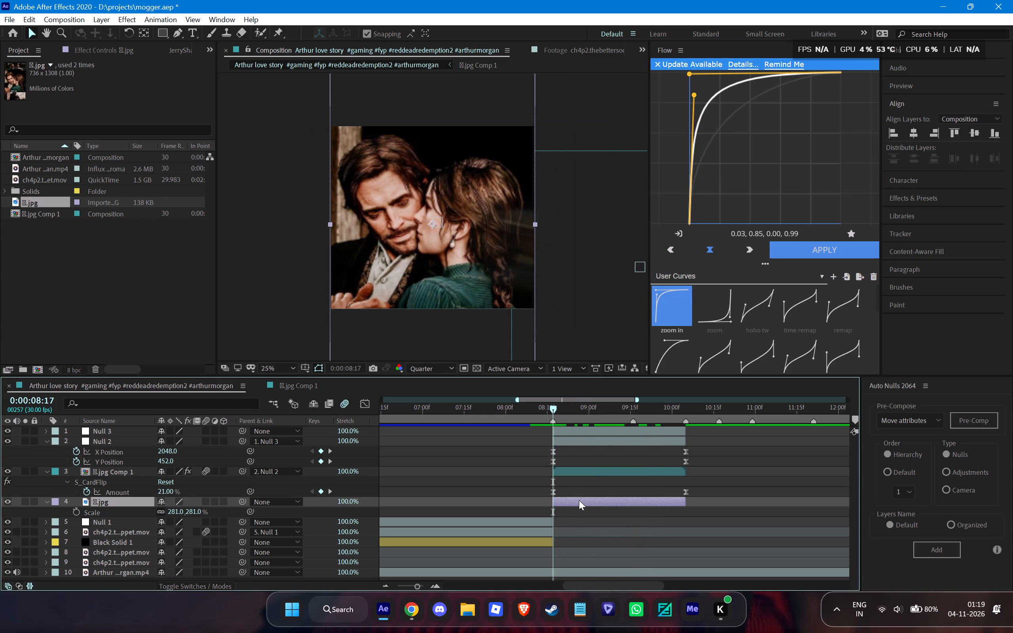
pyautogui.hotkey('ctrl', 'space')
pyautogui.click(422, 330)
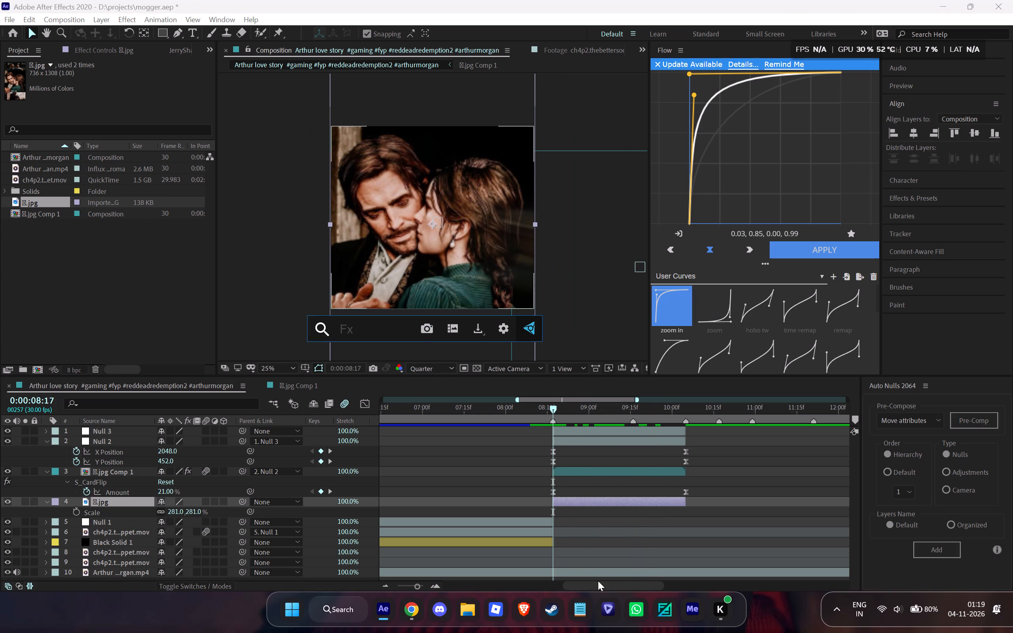
pyautogui.click(413, 605)
pyautogui.click(313, 14)
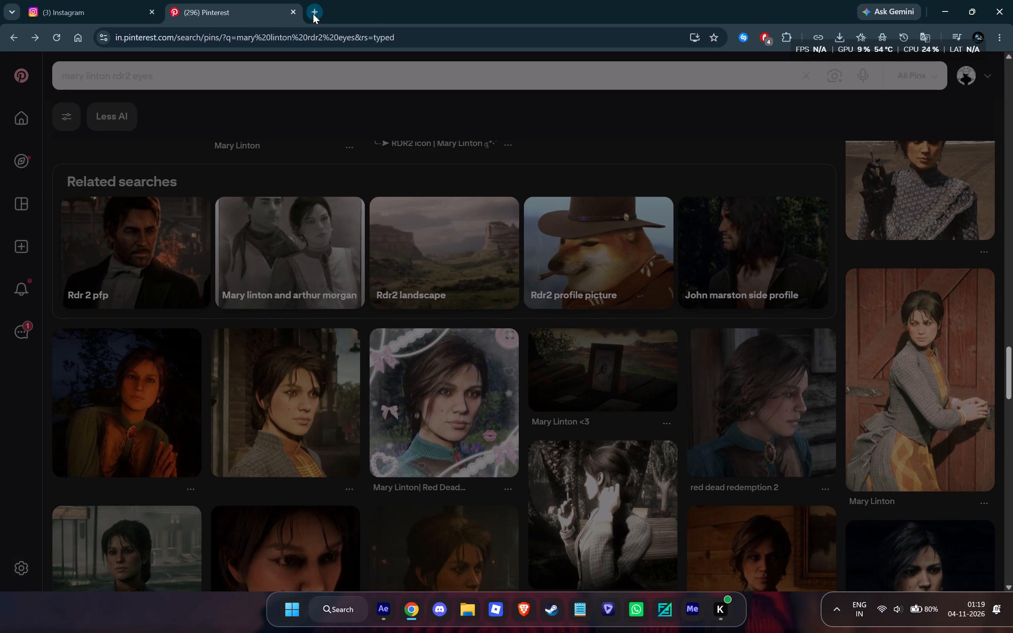
pyautogui.click(352, 212)
pyautogui.write('bg')
pyautogui.click(349, 307)
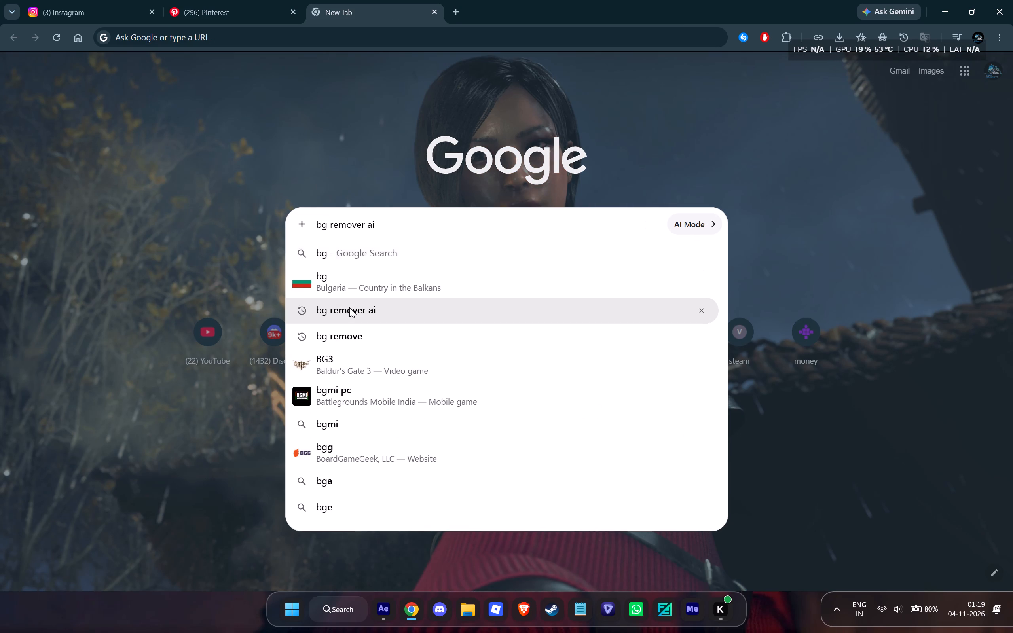
pyautogui.click(245, 179)
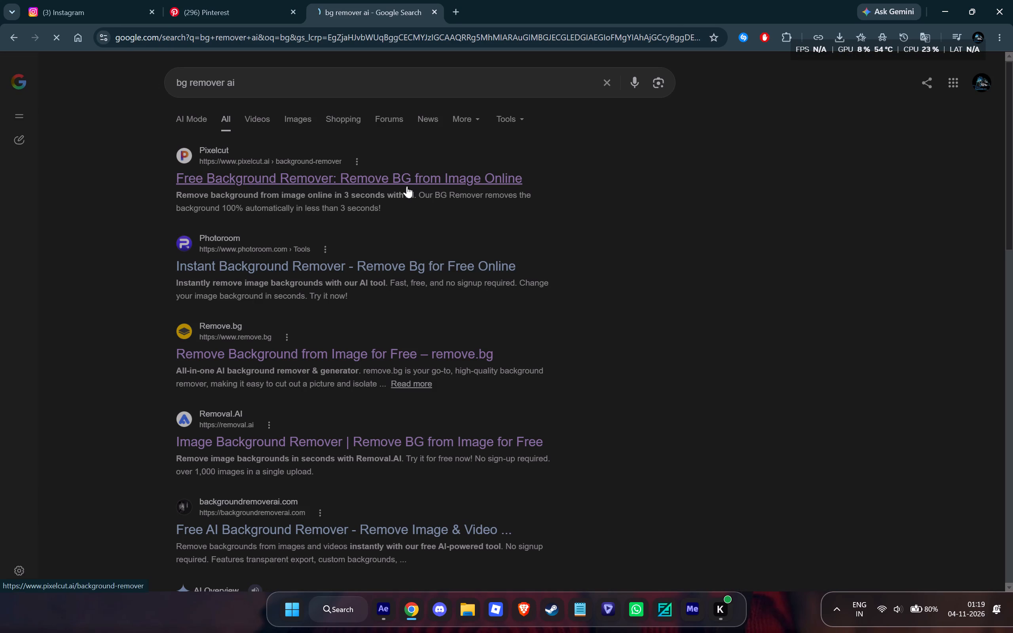
pyautogui.click(688, 277)
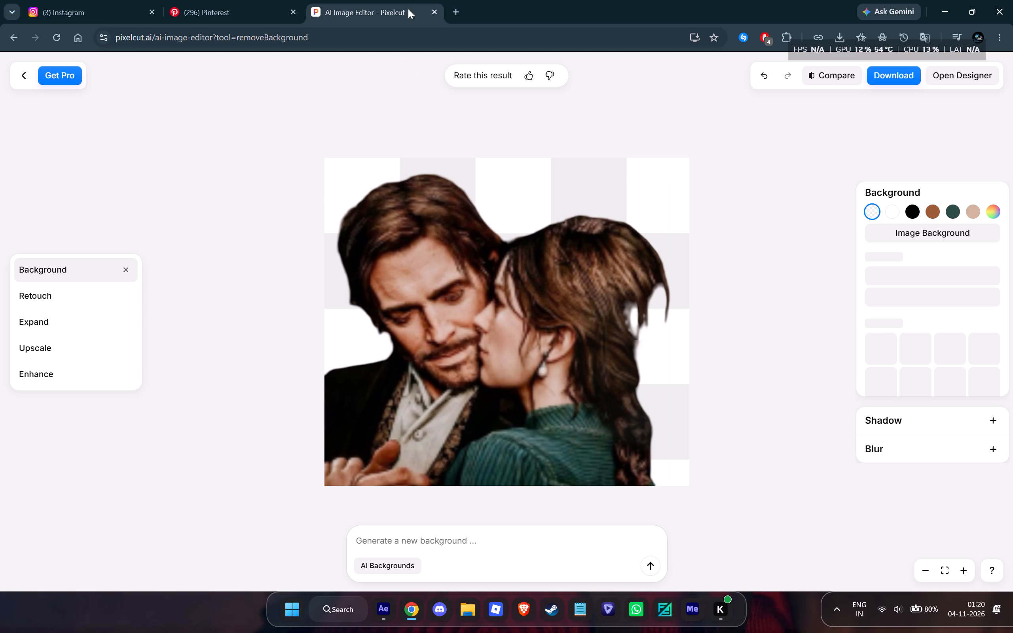
# Close the Pixelcut and Pinterest browser tabs and switch back to After Effects.
pyautogui.click(437, 10)
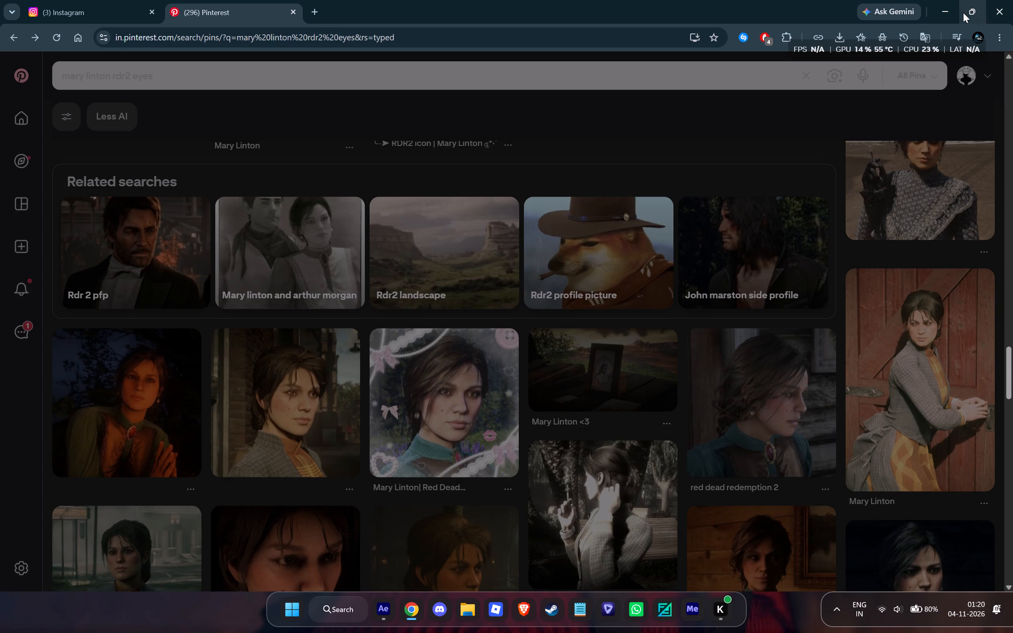
pyautogui.click(296, 9)
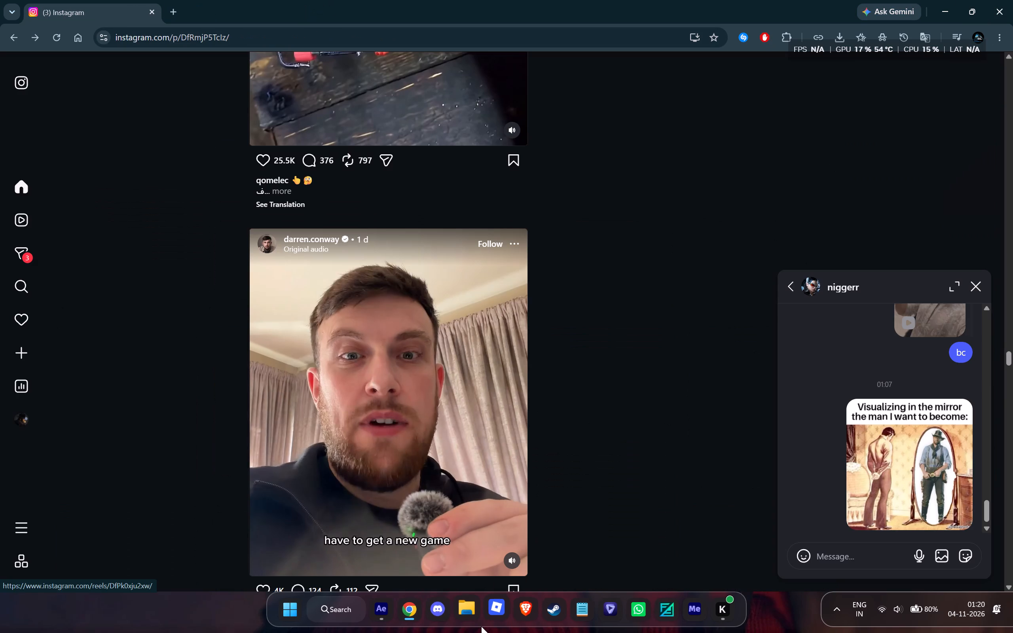
pyautogui.click(388, 603)
# Scrub the Arthur love story composition between about 0:00:08:20 and 0:00:11:27 to examine the couple photo section and the shots following it.
pyautogui.moveTo(552, 409); pyautogui.dragTo(681, 456)
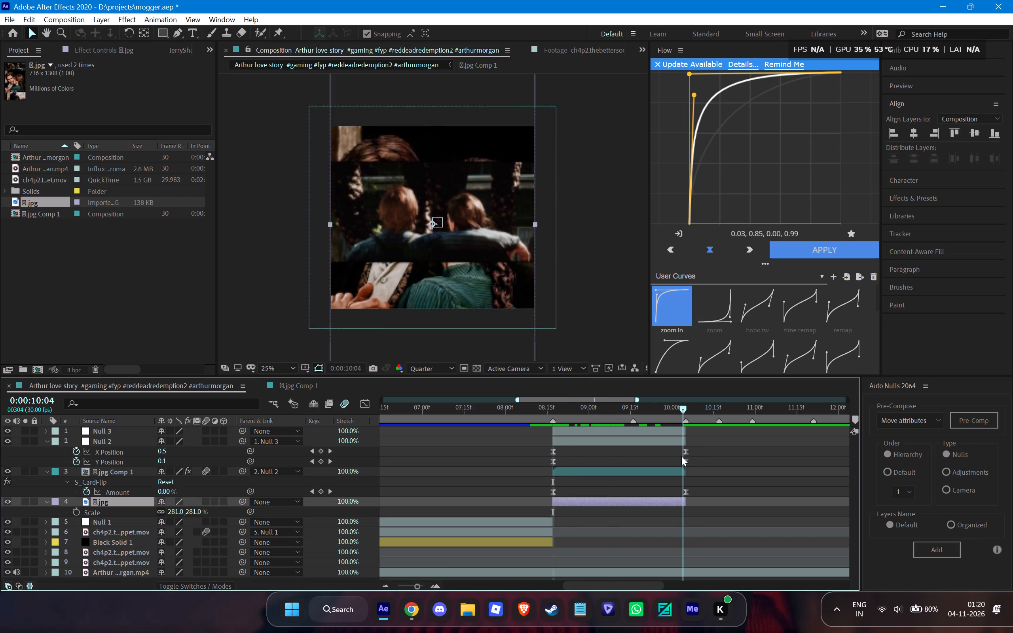
pyautogui.moveTo(681, 456); pyautogui.dragTo(733, 474)
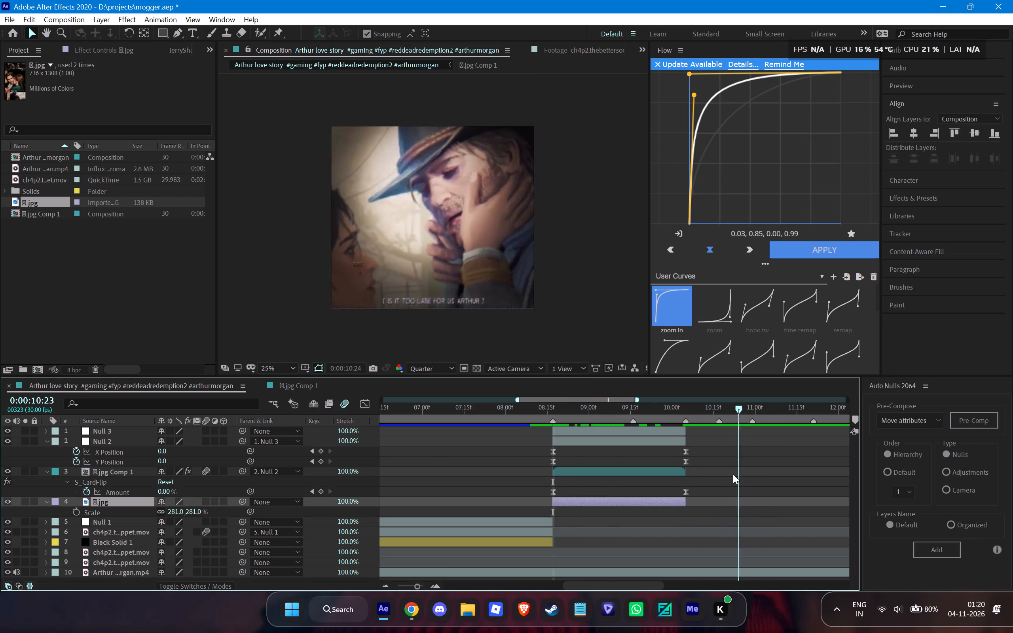
pyautogui.moveTo(733, 474); pyautogui.dragTo(771, 485)
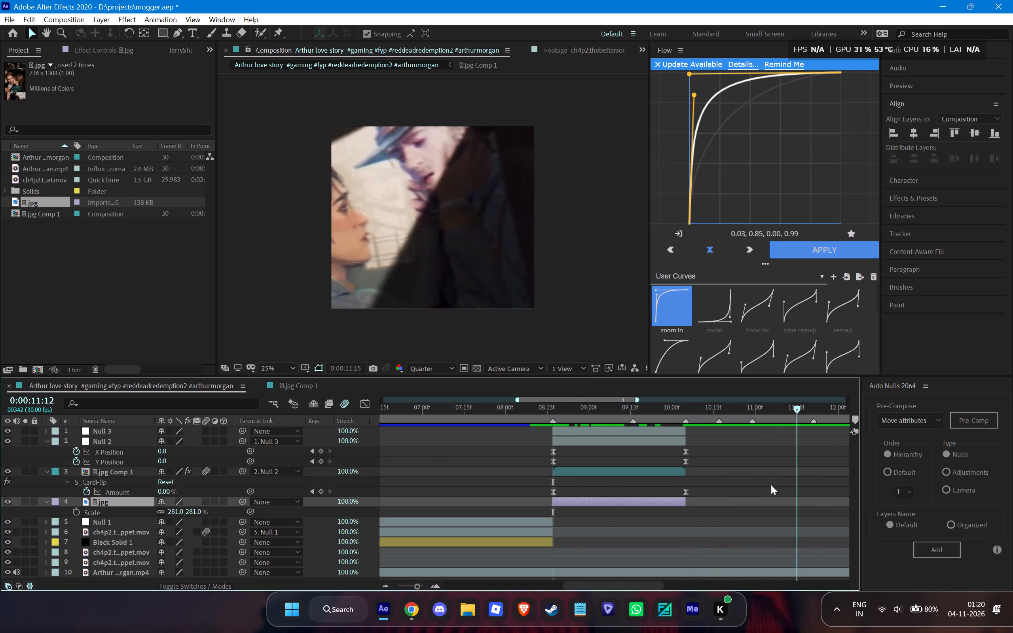
pyautogui.moveTo(771, 485); pyautogui.dragTo(823, 496)
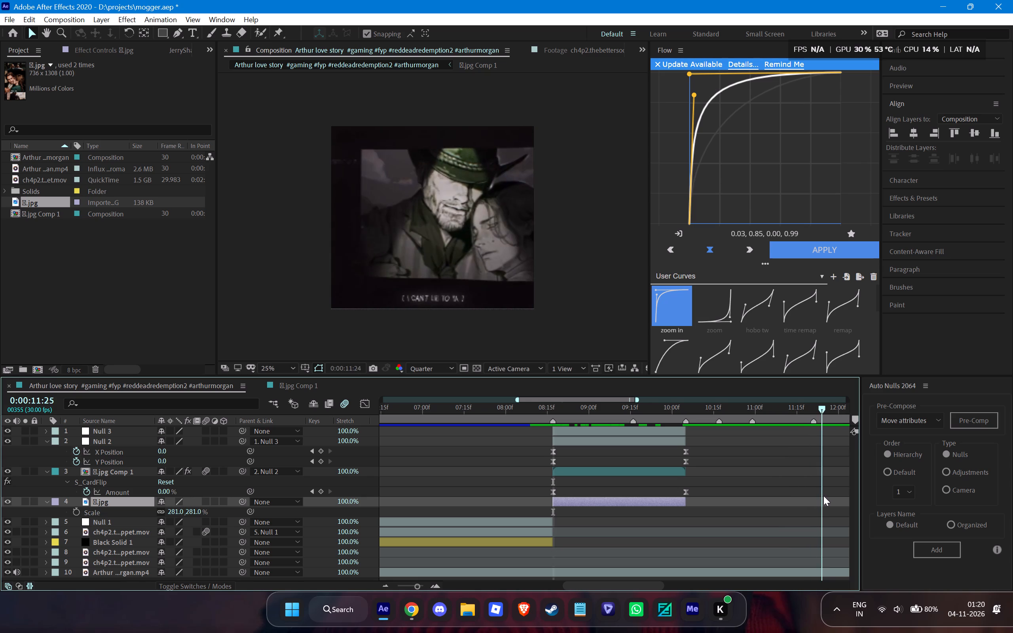
pyautogui.moveTo(823, 496); pyautogui.dragTo(830, 498)
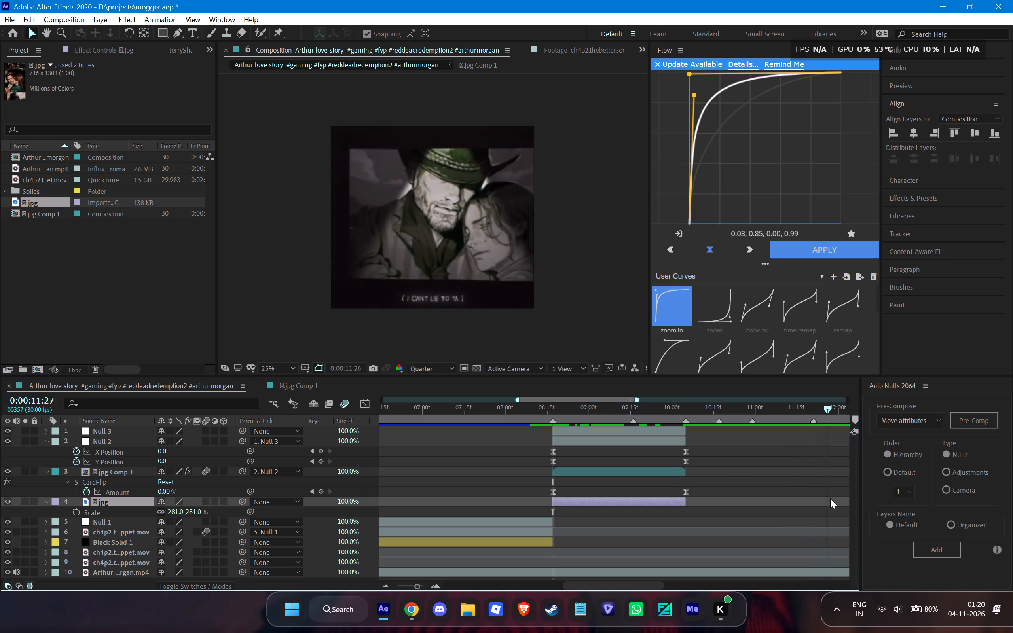
pyautogui.moveTo(830, 498); pyautogui.dragTo(548, 510)
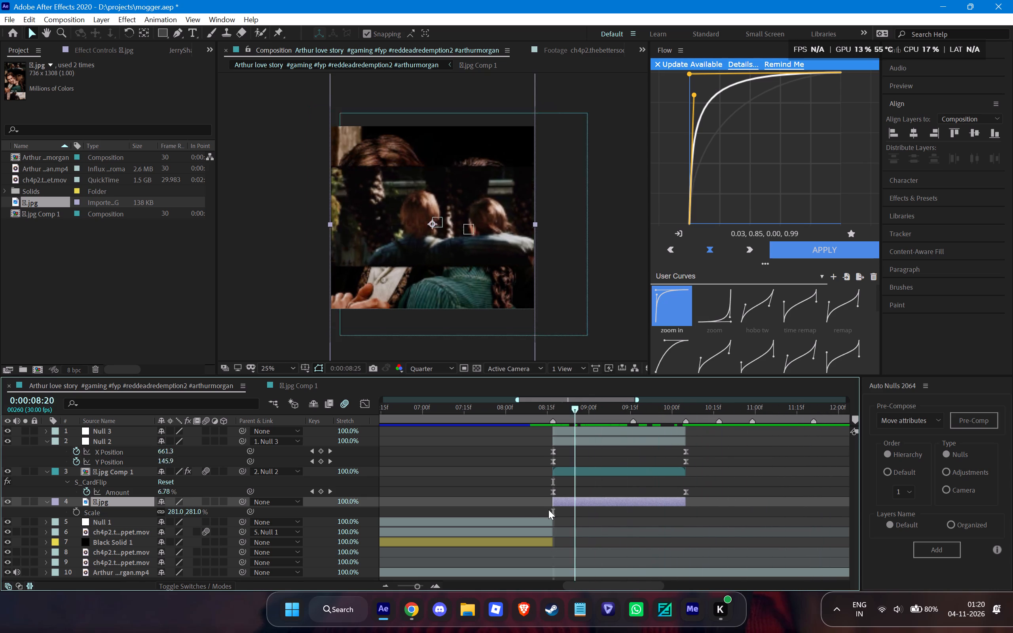
pyautogui.moveTo(548, 510); pyautogui.dragTo(582, 510)
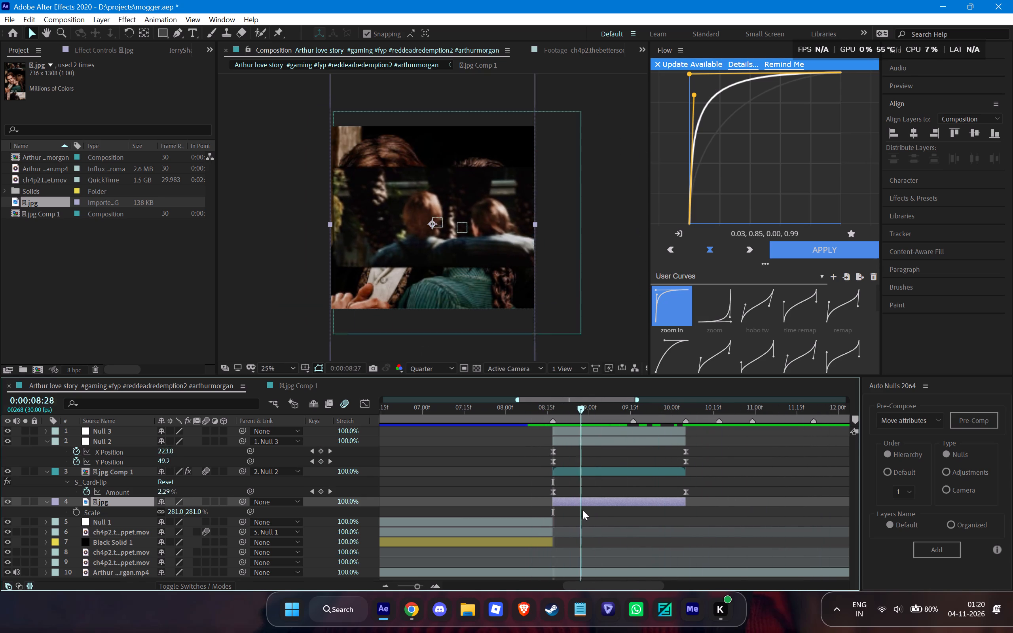
pyautogui.moveTo(582, 510); pyautogui.dragTo(599, 512)
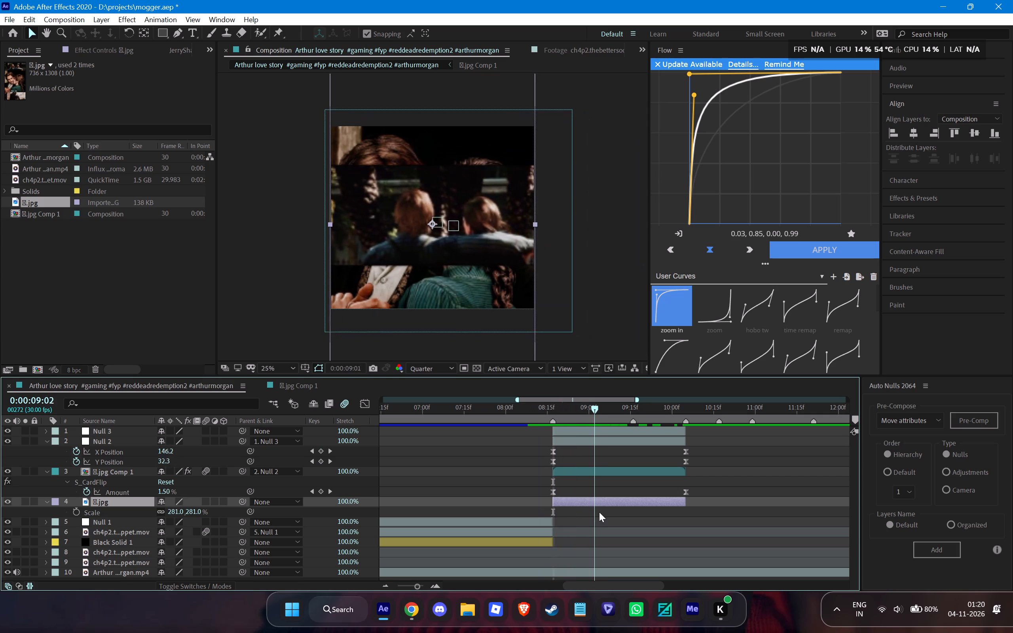
pyautogui.moveTo(599, 512); pyautogui.dragTo(600, 512)
# Deselect the couple photo layer and save the mogger.aep project.
pyautogui.click(649, 524)
pyautogui.hotkey('ctrl', 's')
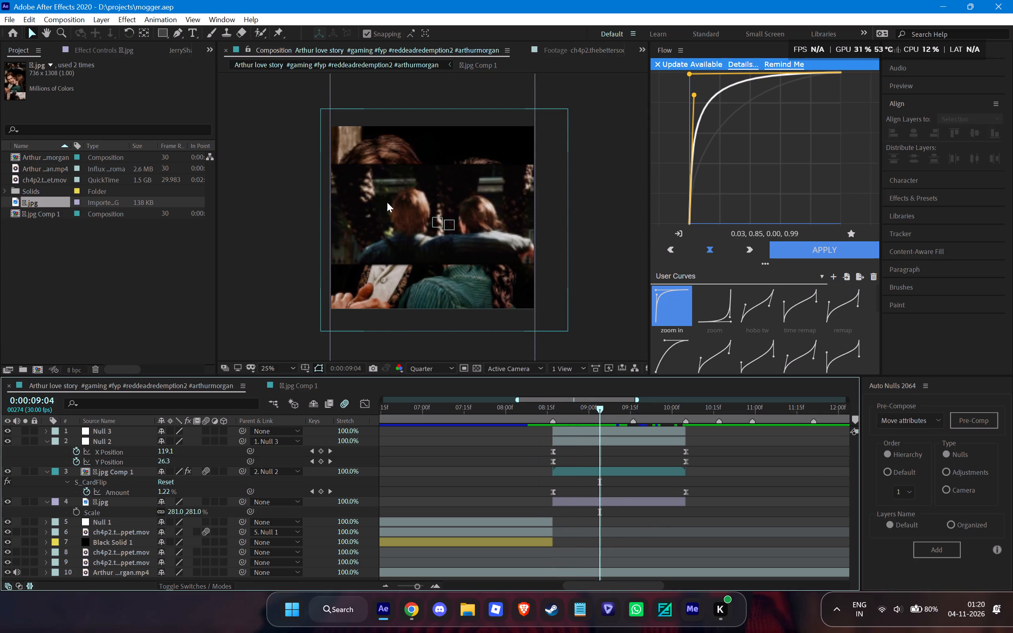
# Back in After Effects, open the recent project leon.aep.
pyautogui.click(9, 23)
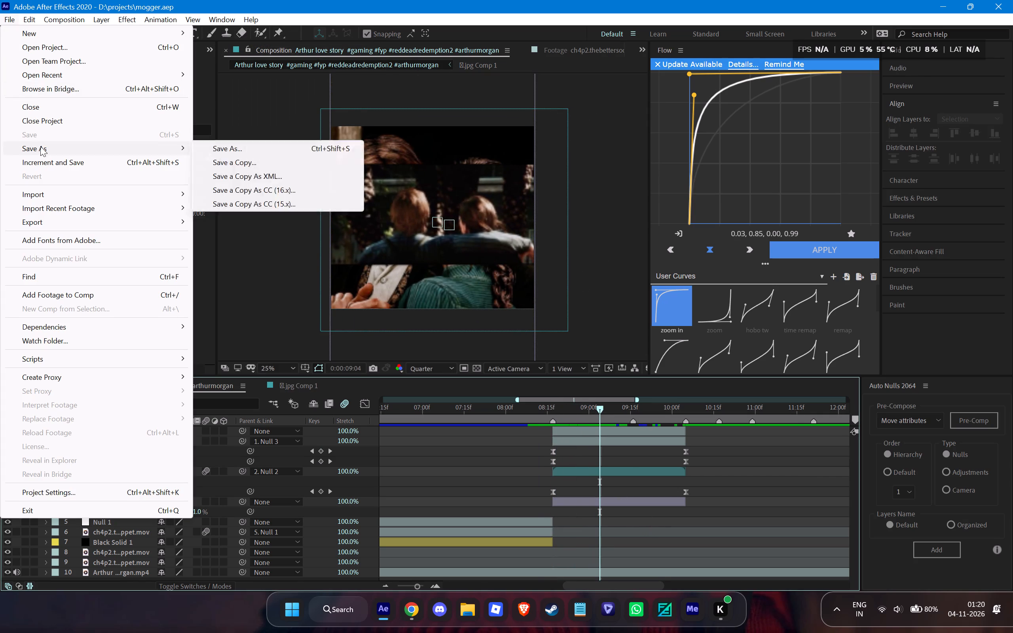
pyautogui.click(277, 100)
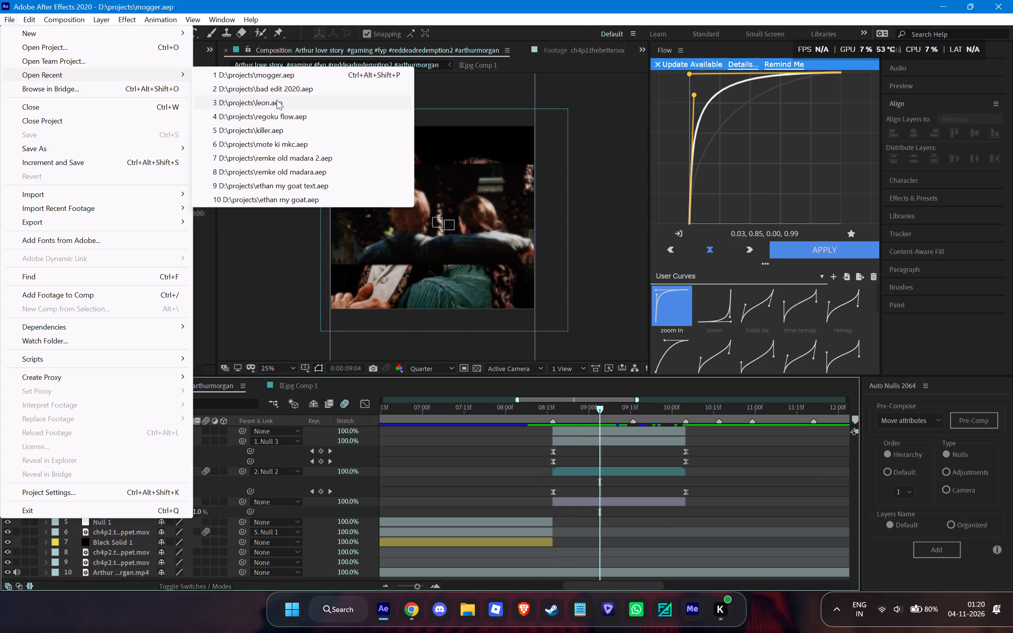
# Play back Comp 1 from its start and review the time-remapped Leon clip and the cut around 0:00:08:10 to 0:00:09:01.
pyautogui.keyDown('alt'); pyautogui.scroll(-2, 535, 449); pyautogui.keyUp('alt')
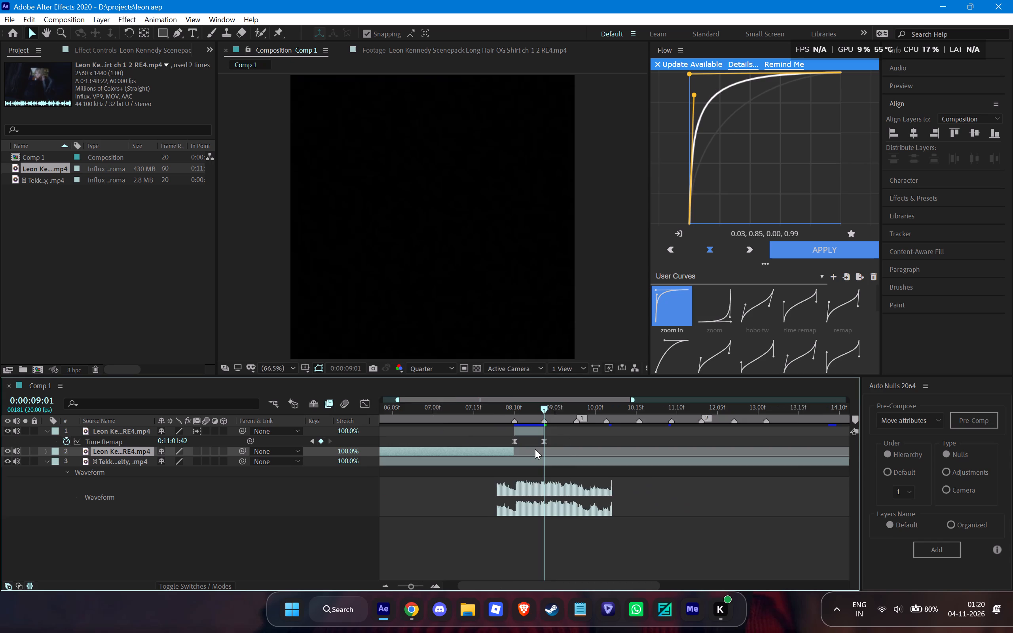
pyautogui.keyDown('alt'); pyautogui.scroll(-4, 535, 449); pyautogui.keyUp('alt')
pyautogui.moveTo(437, 414); pyautogui.dragTo(230, 467)
pyautogui.click(433, 535)
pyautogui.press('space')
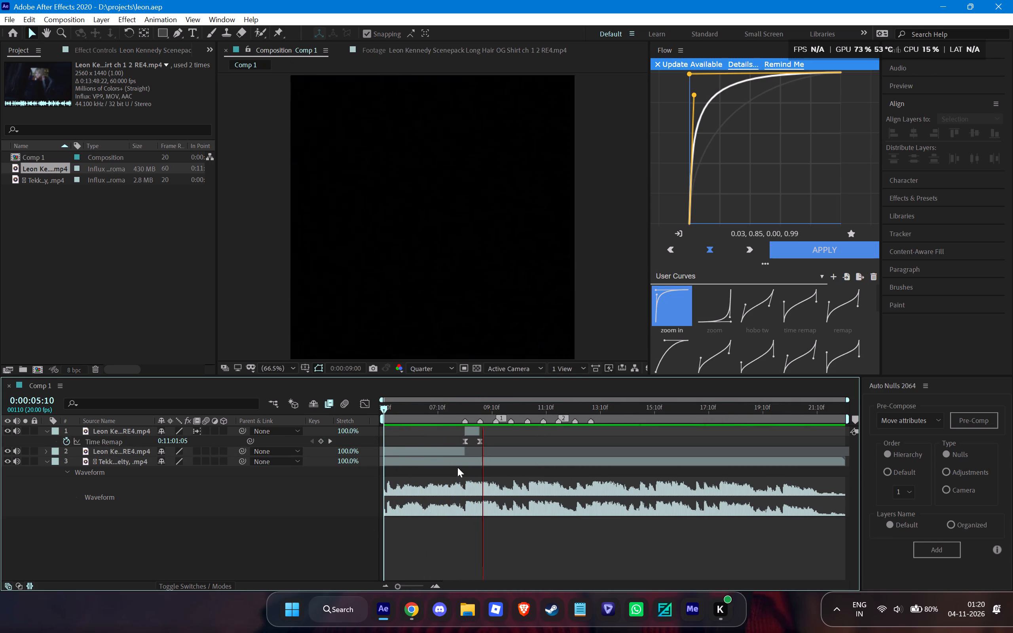
pyautogui.keyDown('alt'); pyautogui.scroll(3, 474, 421); pyautogui.keyUp('alt')
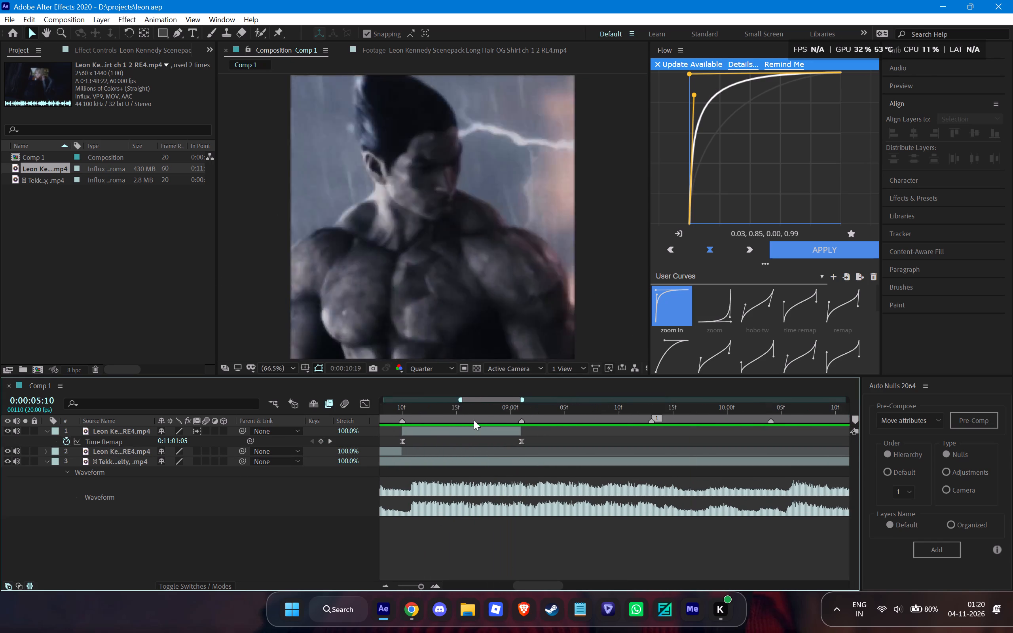
pyautogui.moveTo(475, 417); pyautogui.dragTo(402, 417)
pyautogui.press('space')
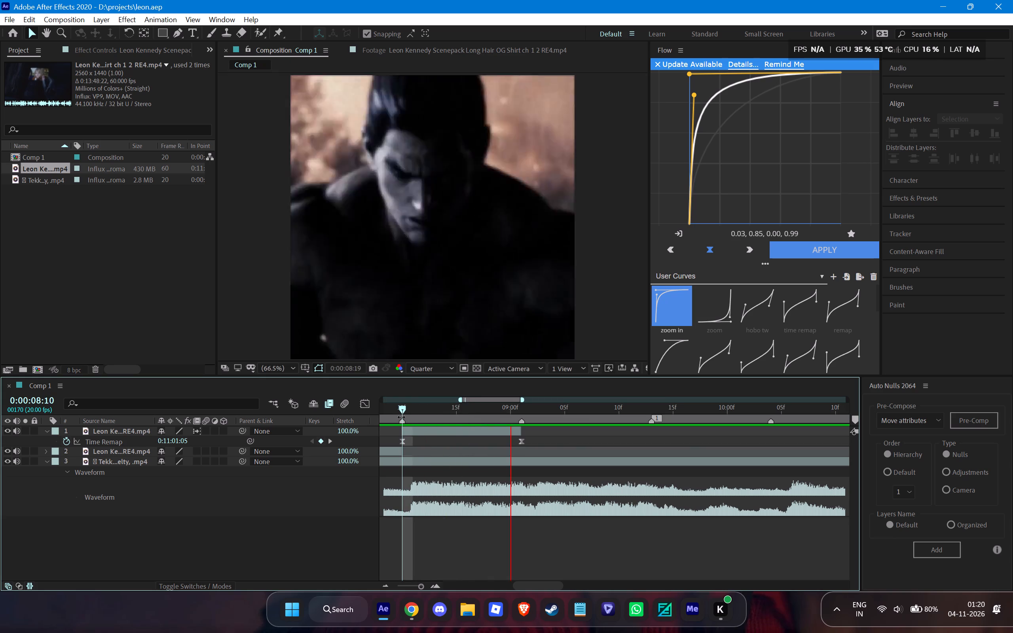
pyautogui.moveTo(521, 407); pyautogui.dragTo(388, 424)
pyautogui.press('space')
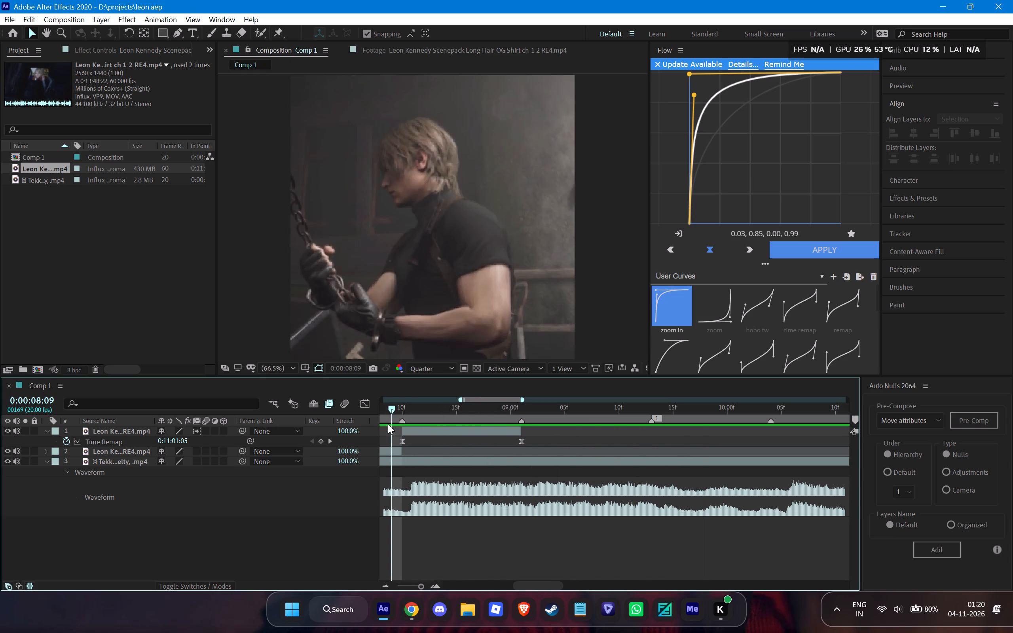
pyautogui.moveTo(394, 407); pyautogui.dragTo(323, 434)
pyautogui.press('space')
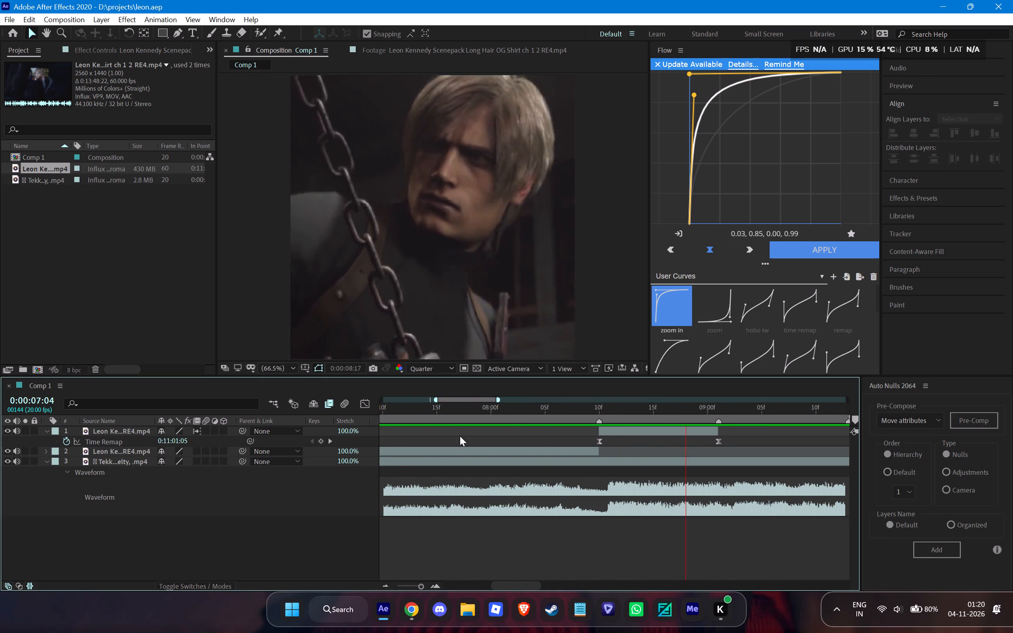
pyautogui.moveTo(600, 409); pyautogui.dragTo(755, 477)
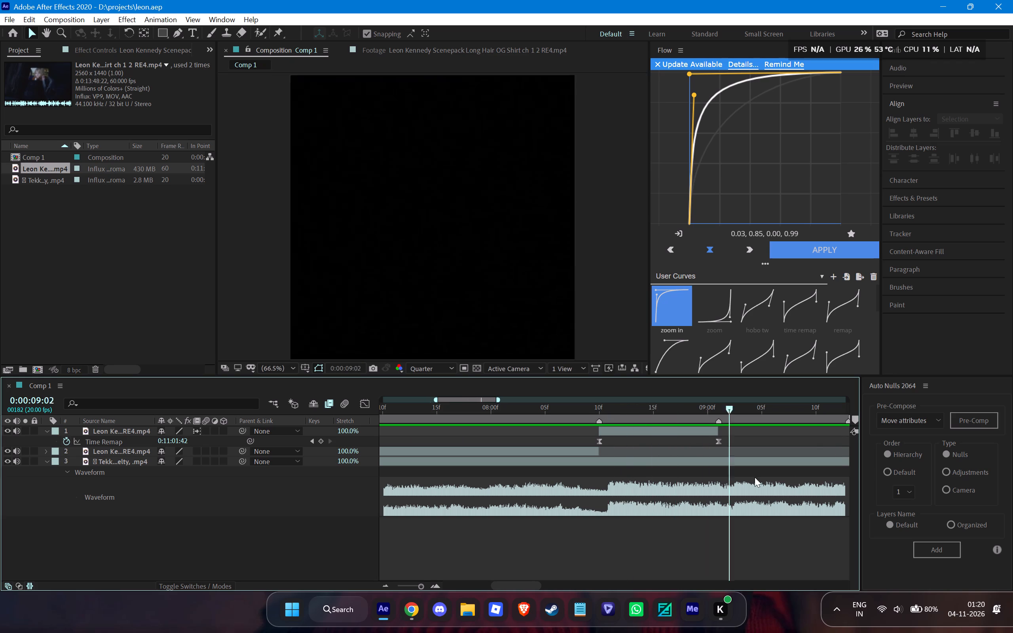
pyautogui.moveTo(755, 477); pyautogui.dragTo(647, 517)
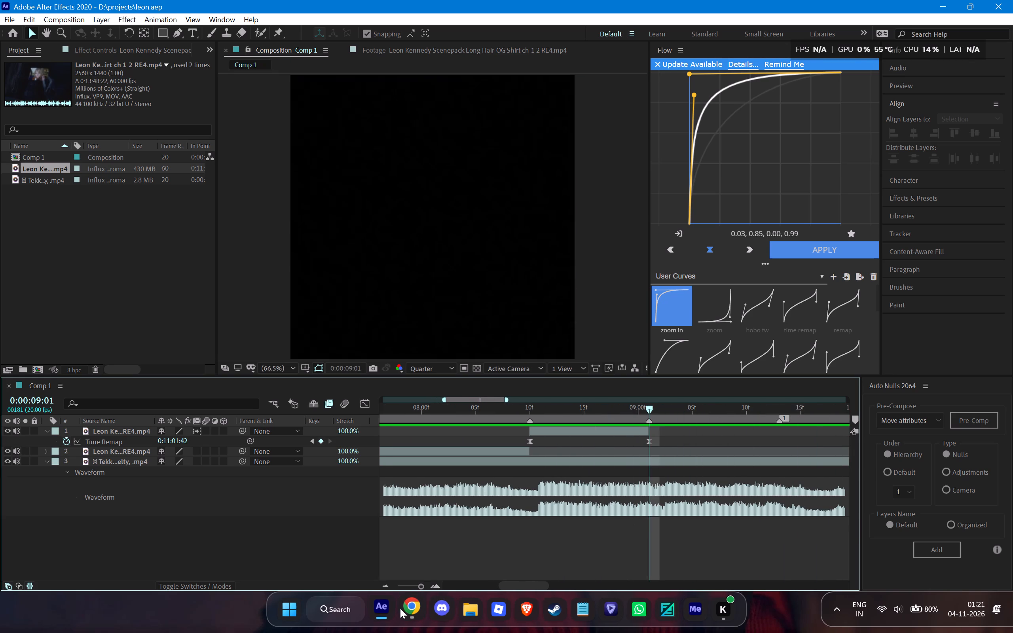
# Switch to Chrome, open YouTube in a new tab, and open the "Custom Arthur Morgan's RINGTONE" video from the liked videos.
pyautogui.click(404, 607)
pyautogui.click(171, 6)
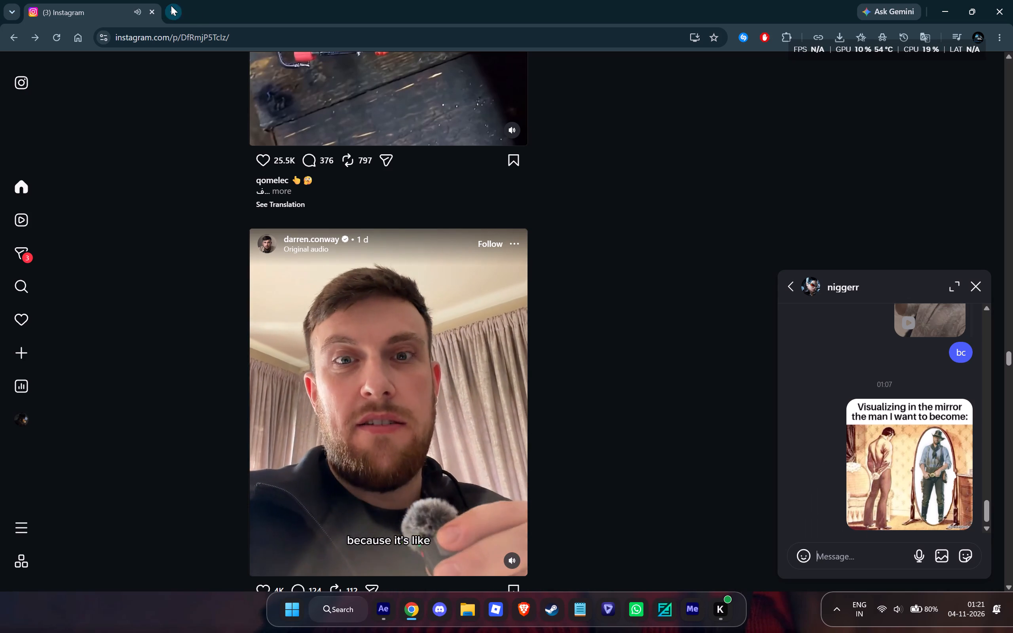
pyautogui.click(205, 332)
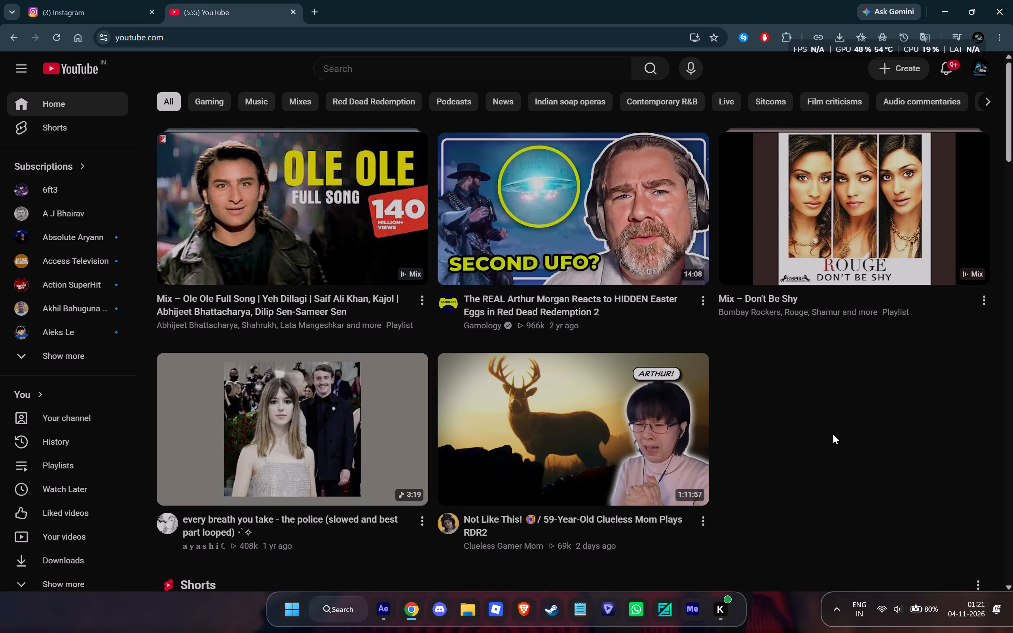
pyautogui.scroll(-3, 58, 470)
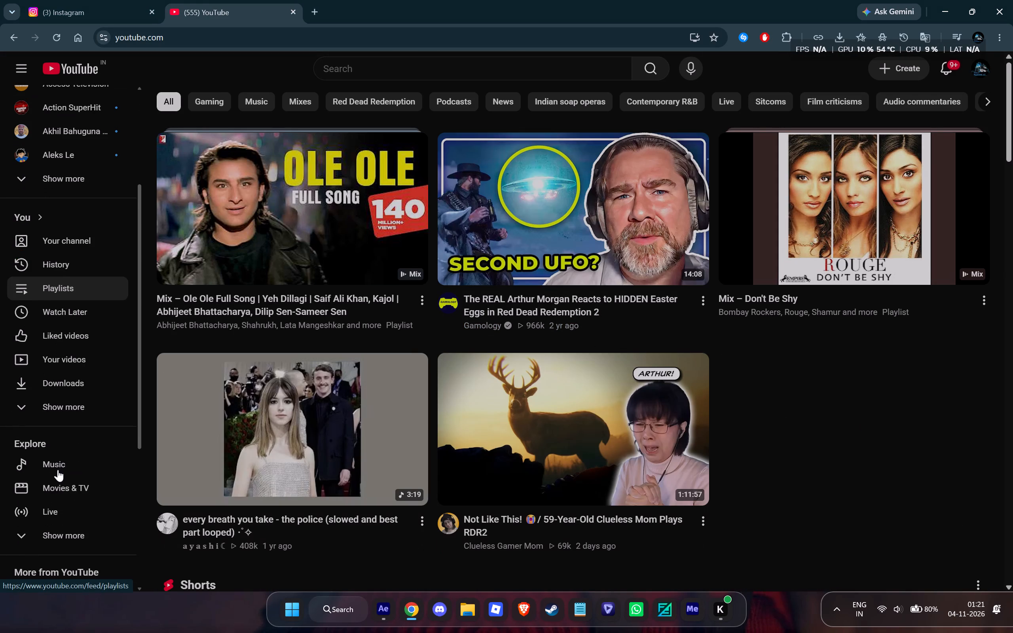
pyautogui.click(62, 334)
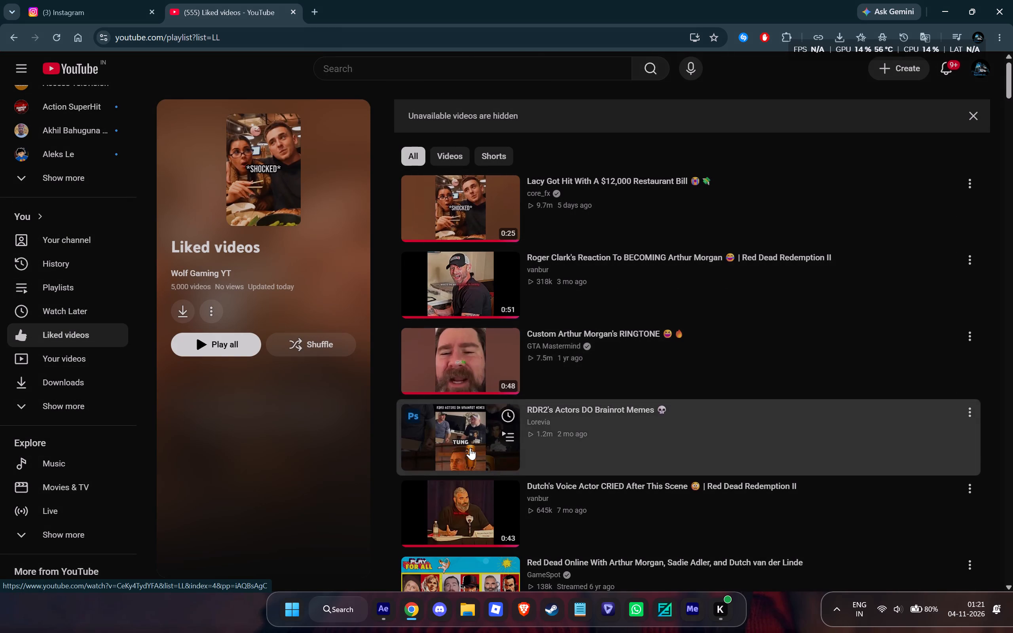
pyautogui.scroll(-3, 470, 448)
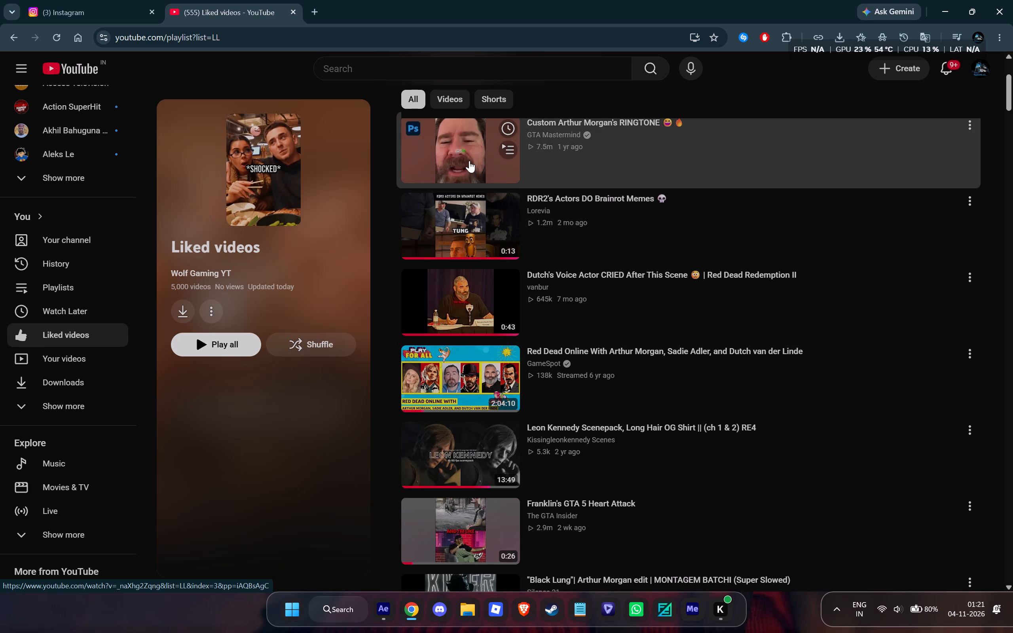
pyautogui.click(464, 163)
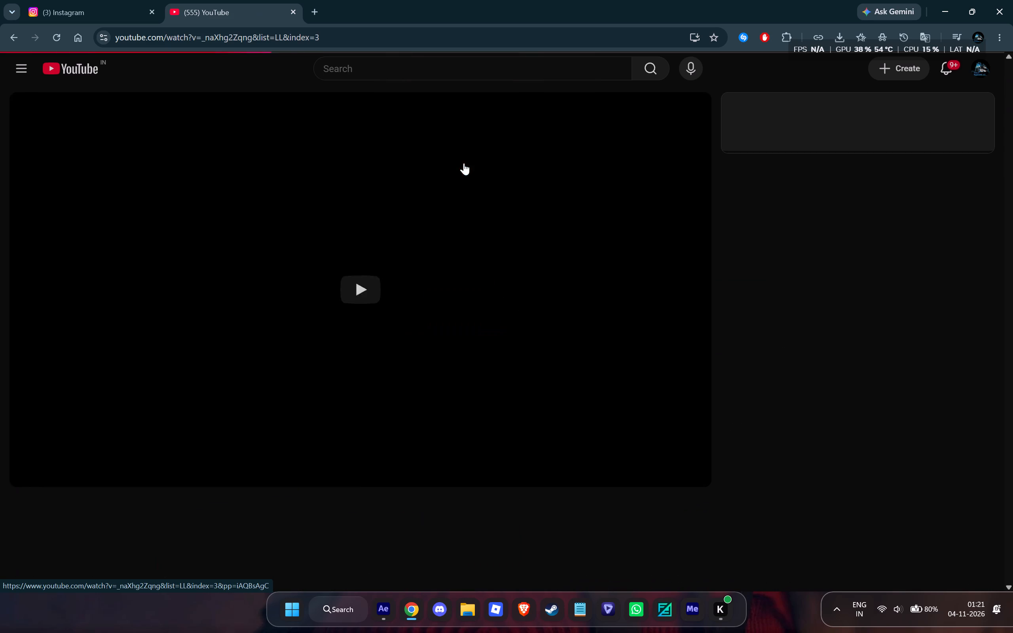
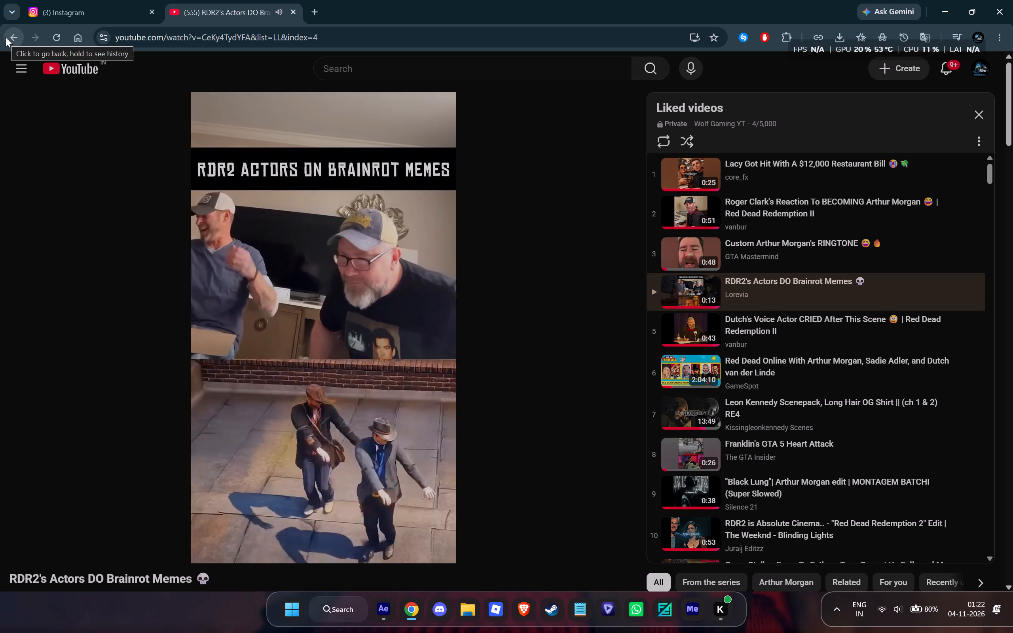
# Return to the Liked videos playlist and open "Leon Kennedy Scenepack, Long Hair OG Shirt || (ch 1 & 2) RE4".
pyautogui.click(6, 37)
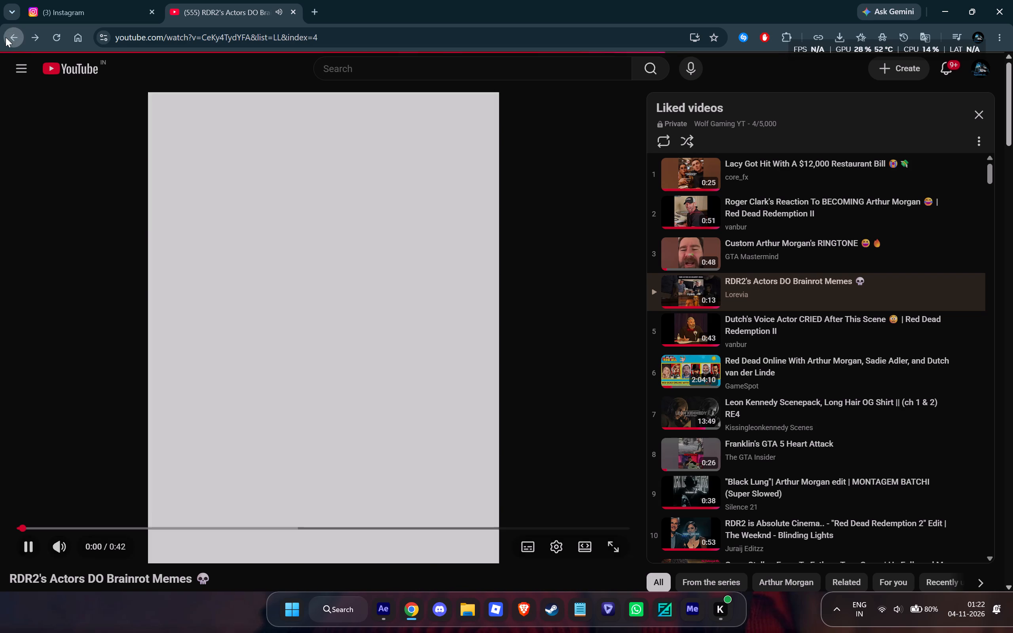
pyautogui.click(22, 38)
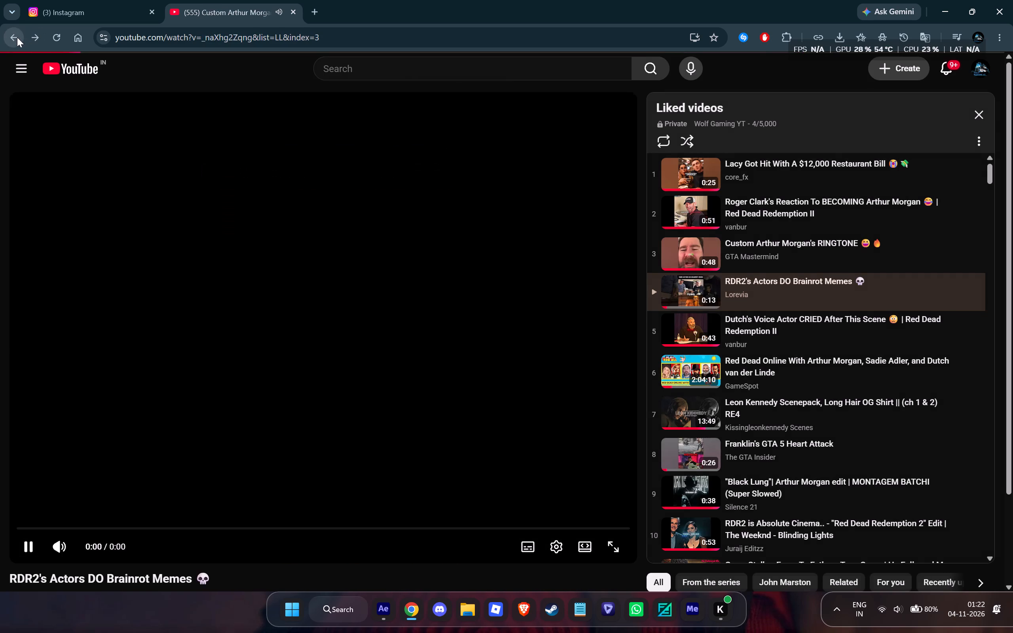
pyautogui.click(17, 37)
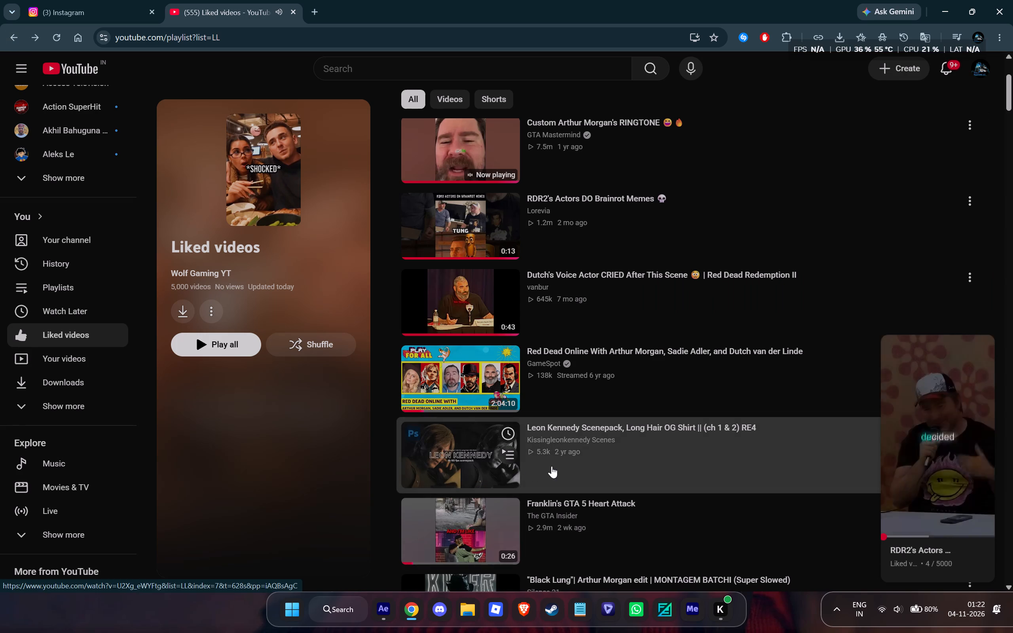